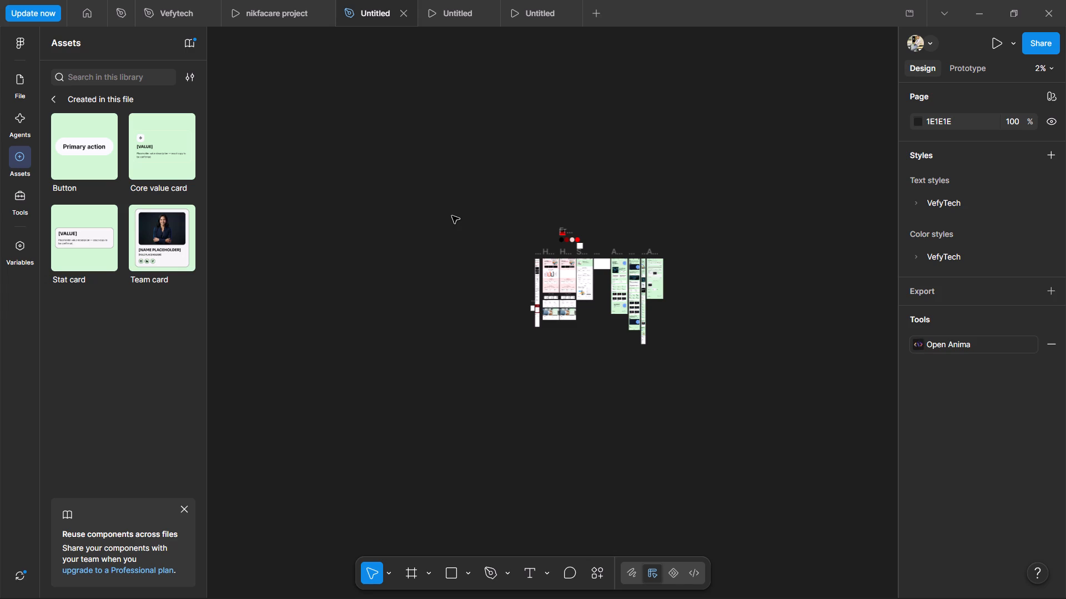
Look over the website page designs on the canvas, from the HOME PAGE and SERVICES frames to the About Us layouts.
scroll(726, 150, "up", 1)
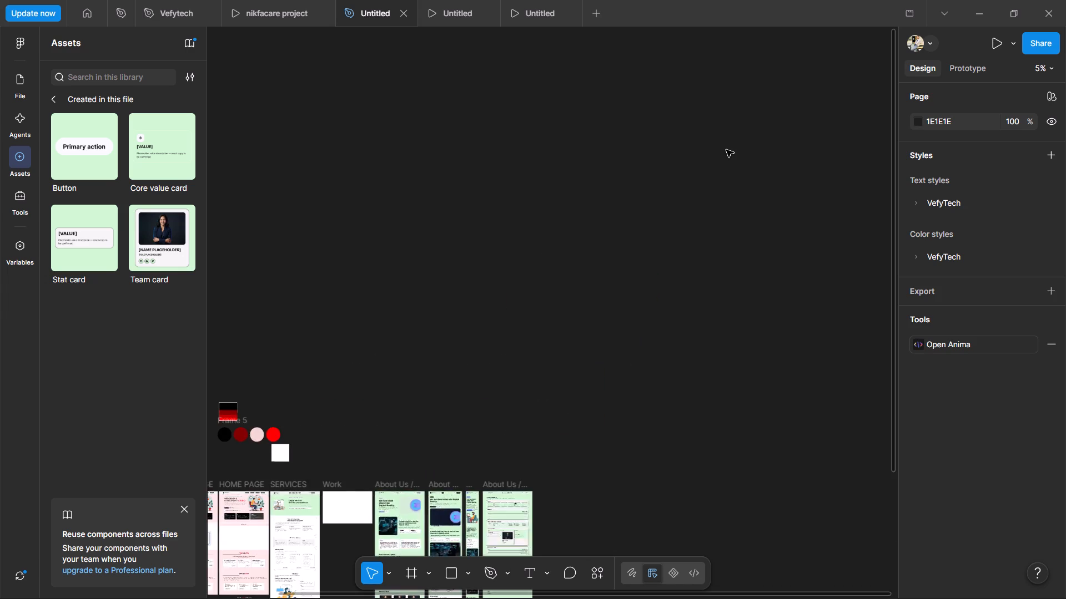
scroll(726, 150, "down", 7)
scroll(726, 150, "up", 4)
scroll(726, 150, "down", 2)
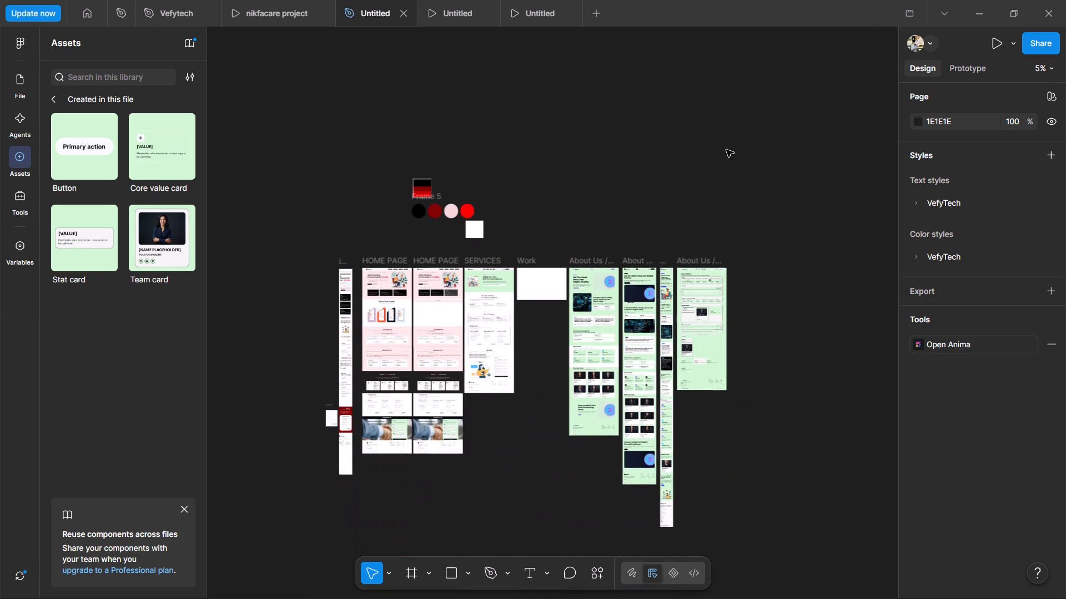
scroll(726, 150, "down", 2)
scroll(726, 150, "up", 1)
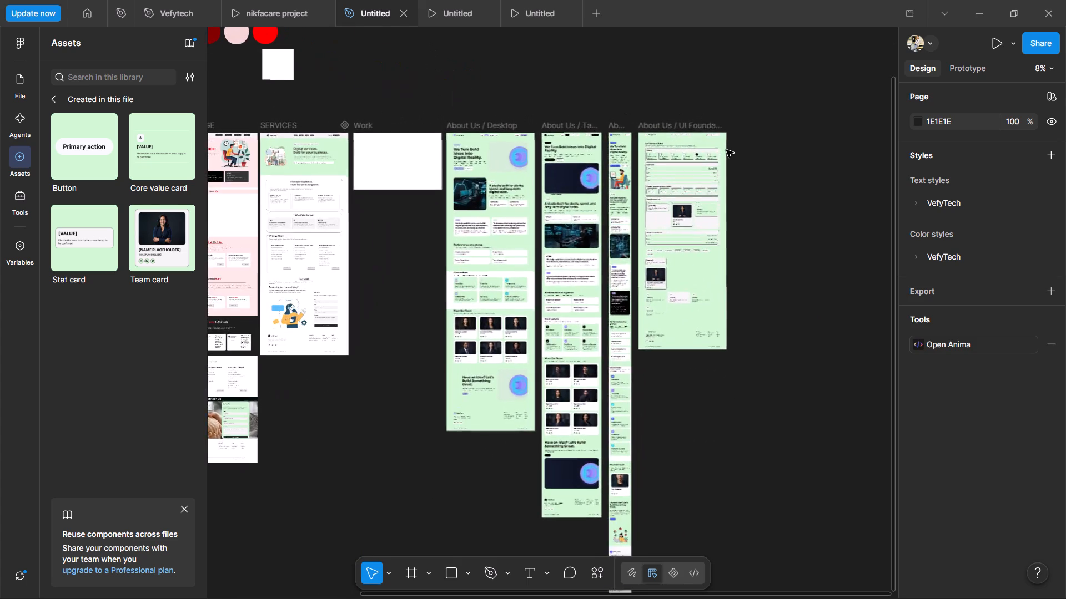
scroll(726, 150, "right", 3)
scroll(726, 150, "up", 1)
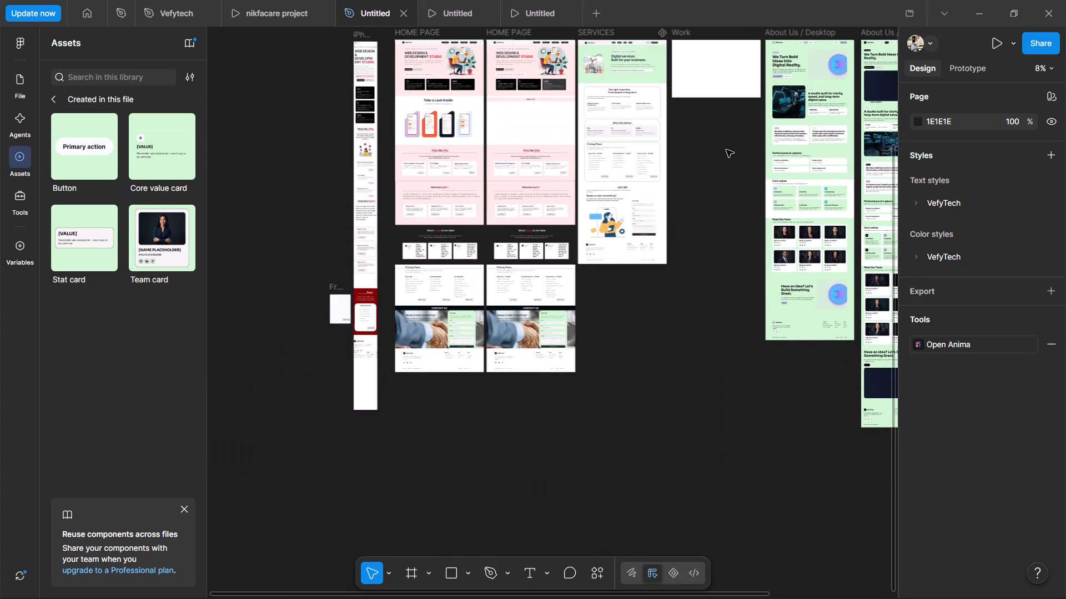
scroll(726, 150, "up", 1)
scroll(726, 150, "left", 1)
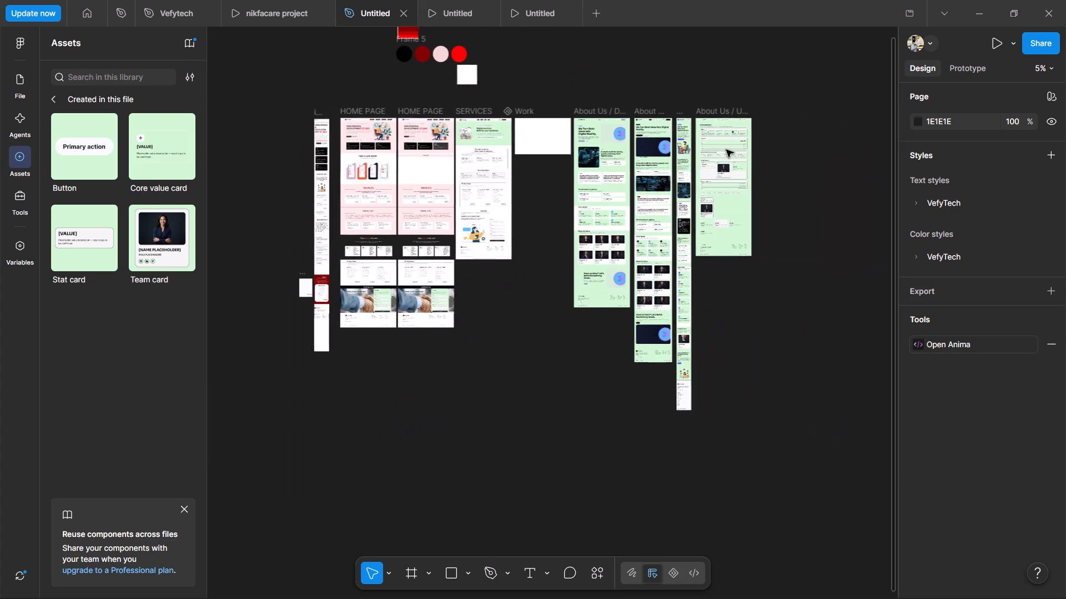
scroll(726, 150, "left", 1)
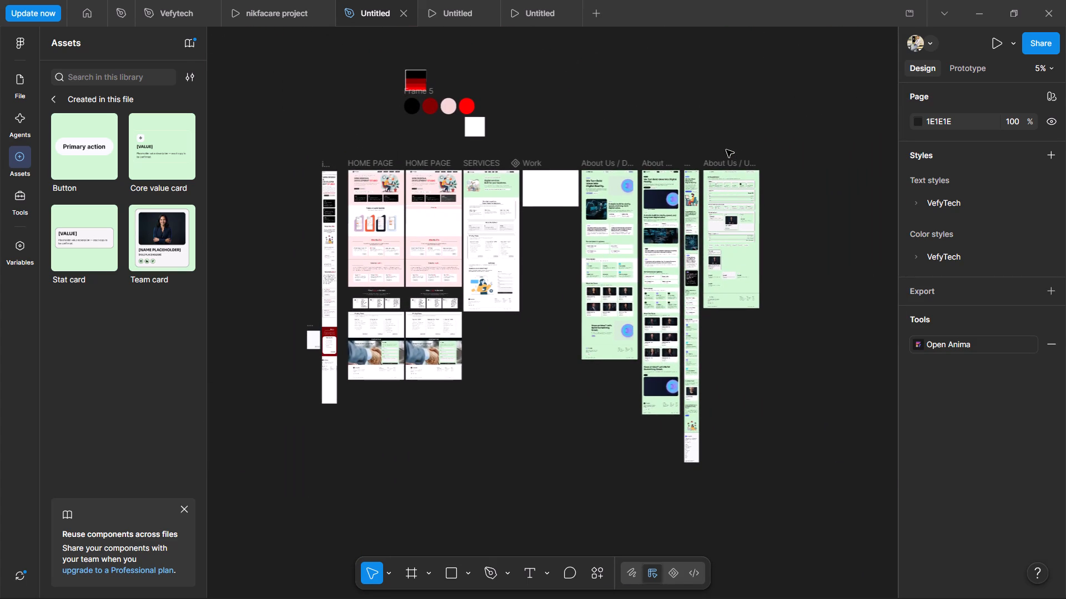
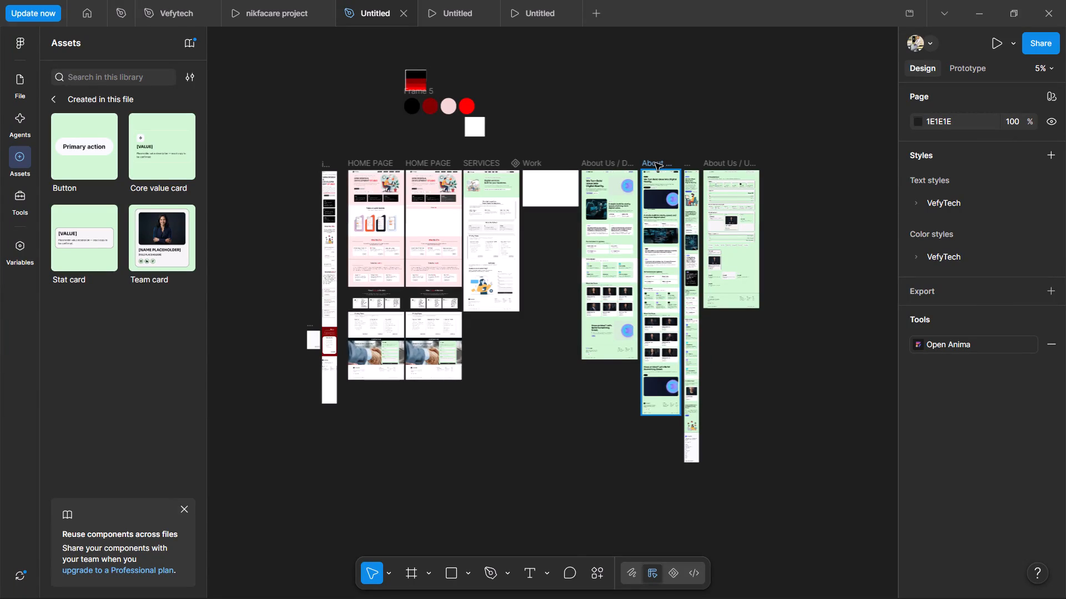
Look through the iPhone 17 - 1 mobile page design from its header down to the footer.
scroll(655, 163, "right", 6)
scroll(655, 163, "up", 1)
scroll(655, 163, "right", 4)
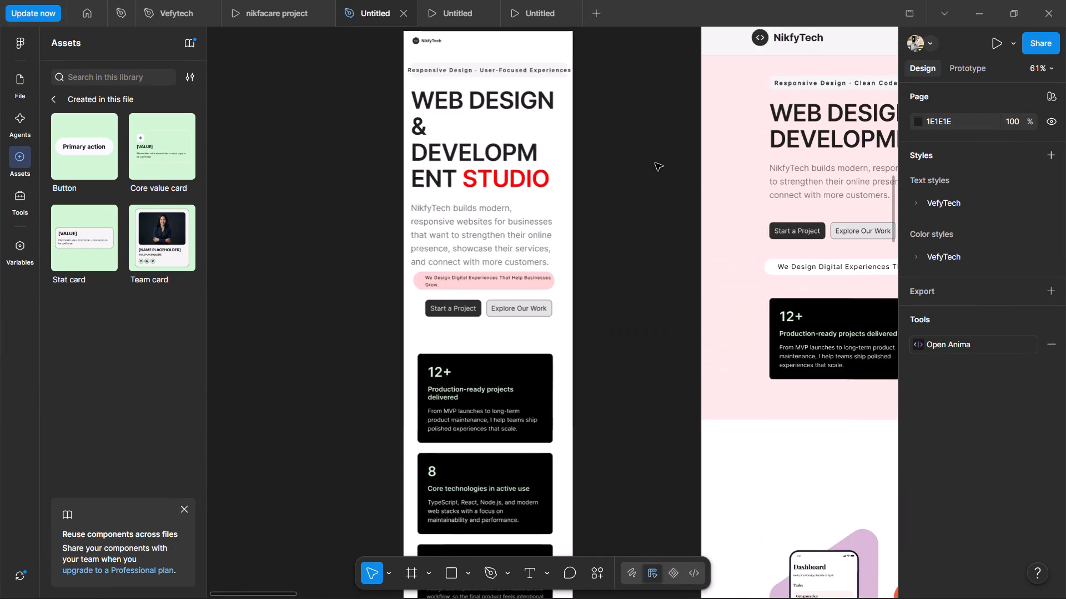
scroll(655, 163, "left", 1)
scroll(655, 163, "down", 1)
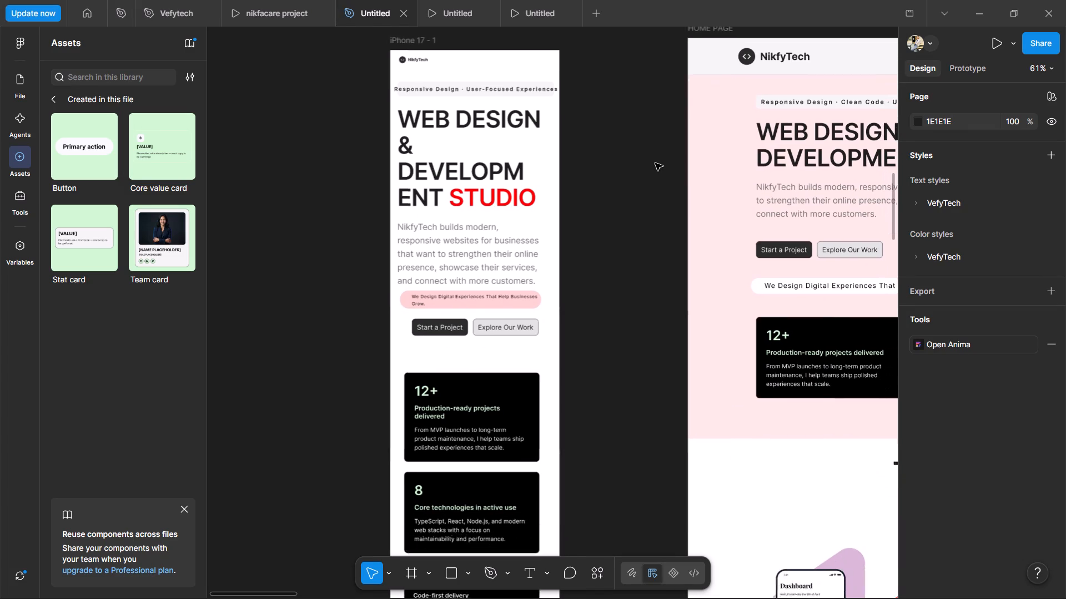
scroll(655, 163, "down", 1)
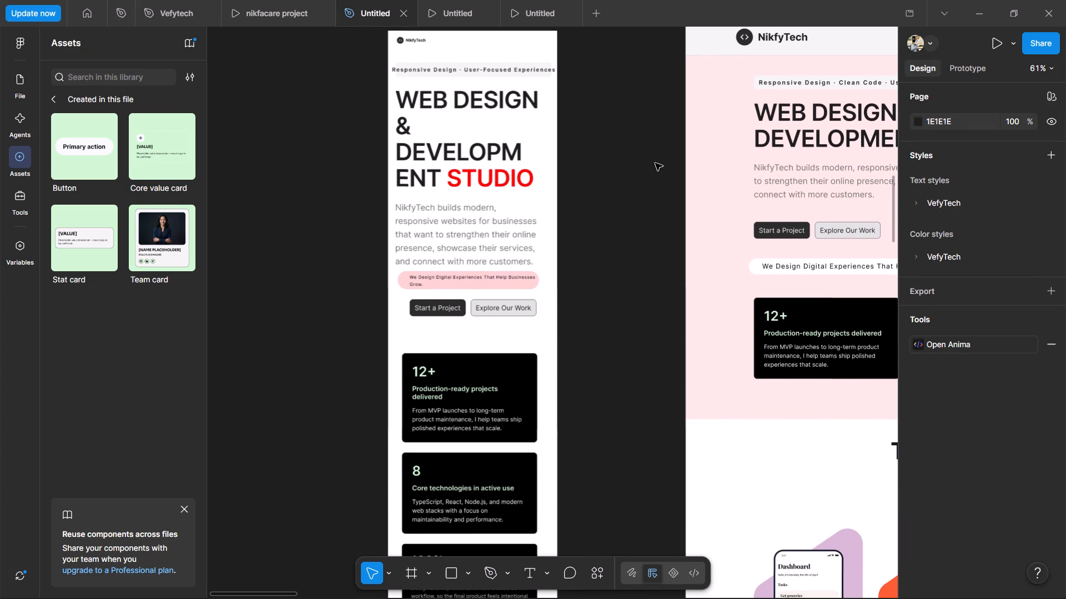
scroll(655, 163, "down", 1)
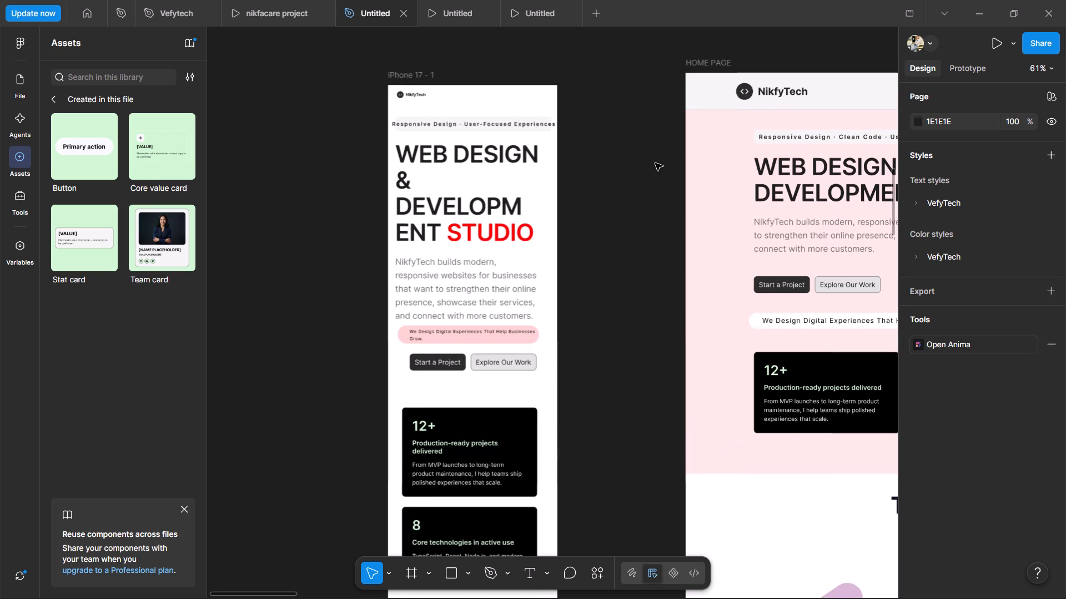
scroll(655, 163, "down", 9)
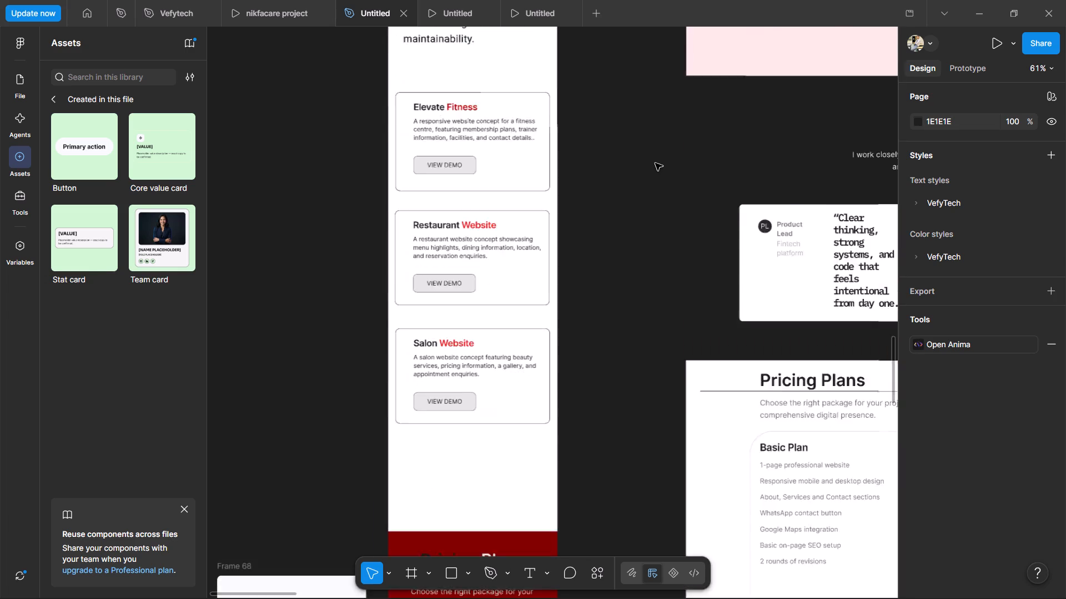
scroll(655, 163, "down", 4)
scroll(655, 163, "up", 4)
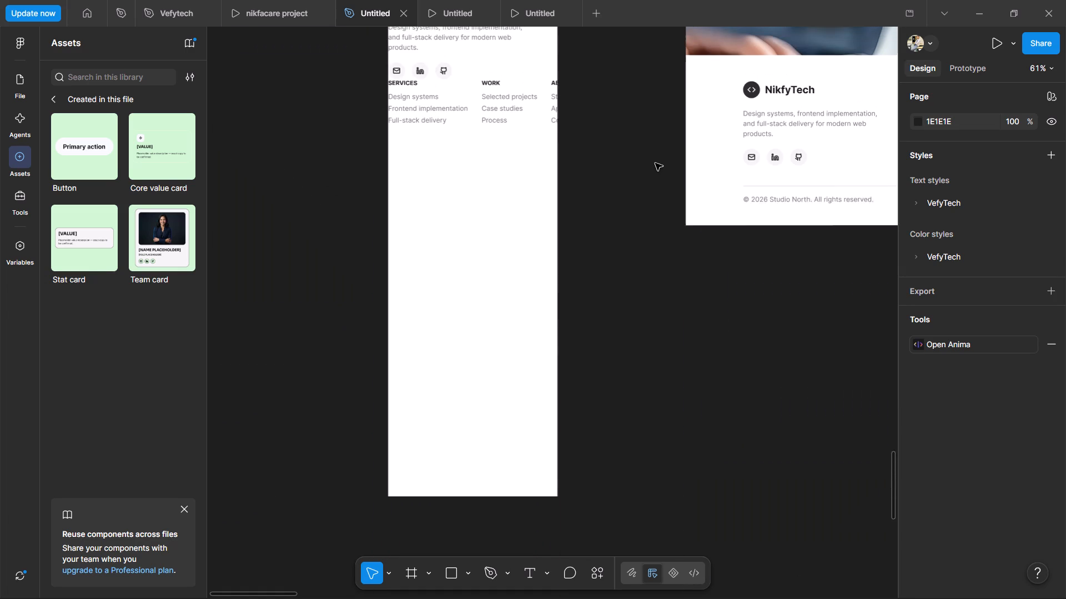
scroll(655, 163, "up", 1)
scroll(534, 78, "up", 1)
Reposition the footer frame on the iPhone 17 - 1 mobile page at about X -9, Y 5299.
left_click_drag(500, 190, 495, 278)
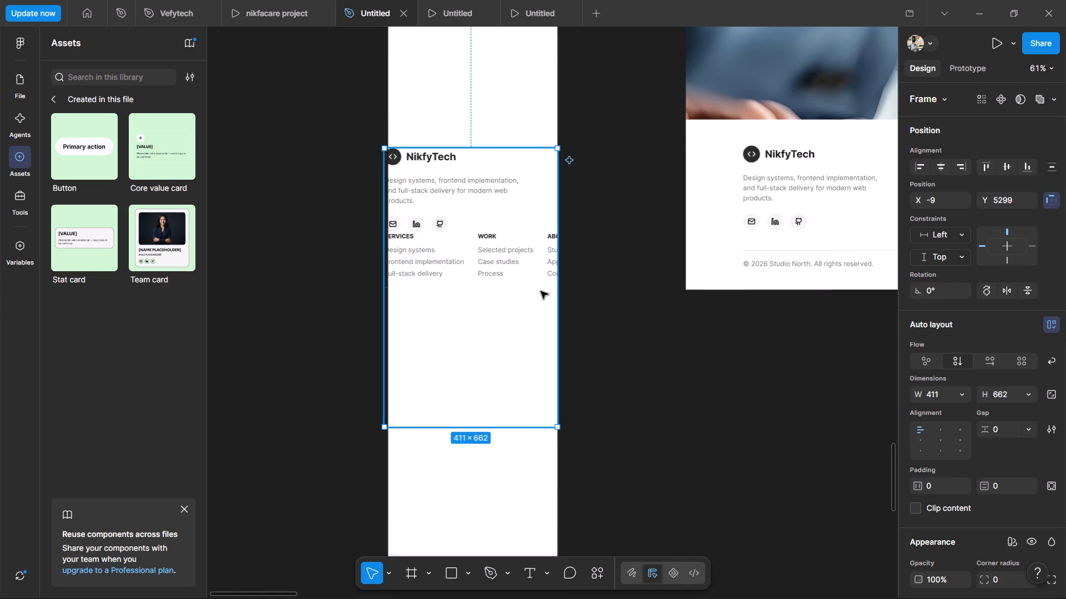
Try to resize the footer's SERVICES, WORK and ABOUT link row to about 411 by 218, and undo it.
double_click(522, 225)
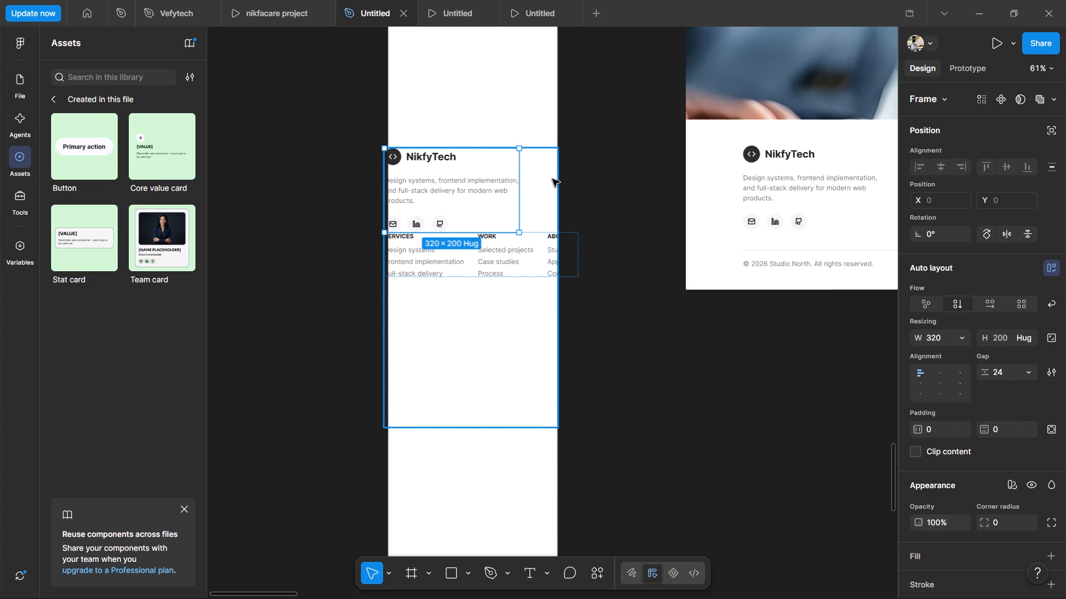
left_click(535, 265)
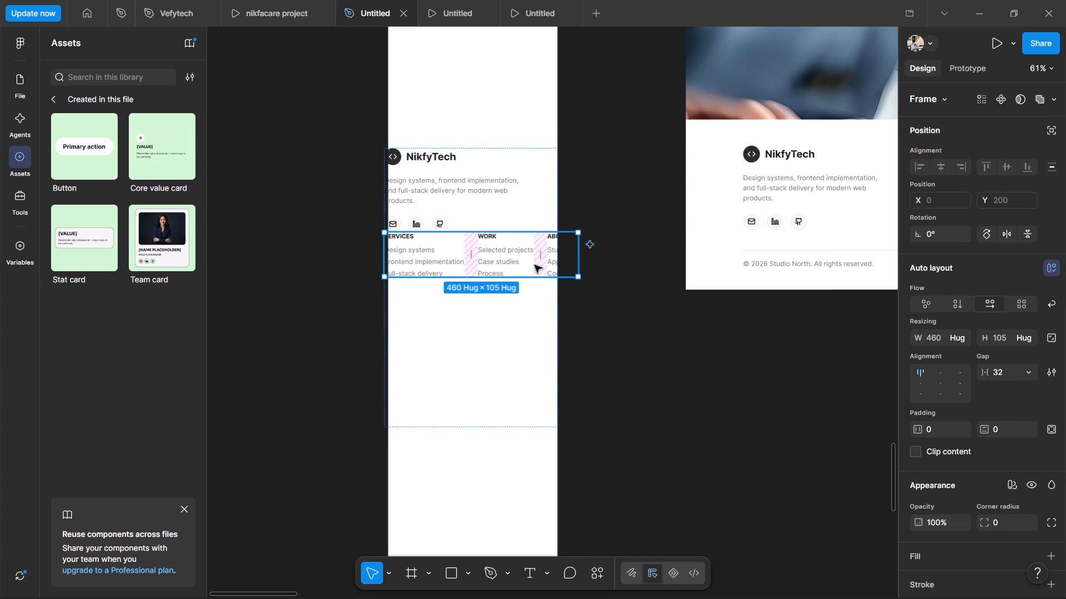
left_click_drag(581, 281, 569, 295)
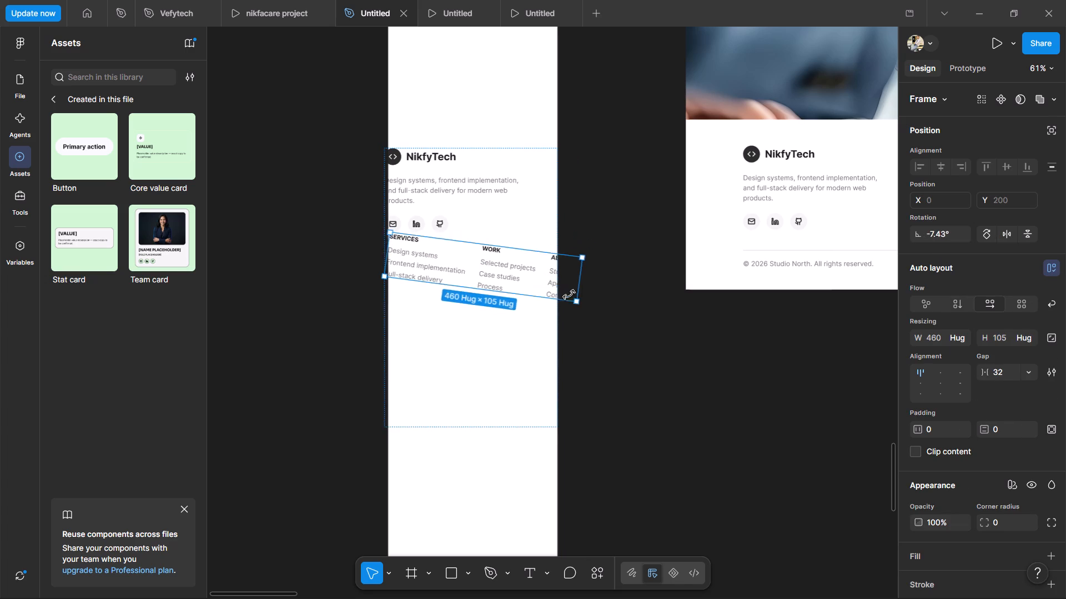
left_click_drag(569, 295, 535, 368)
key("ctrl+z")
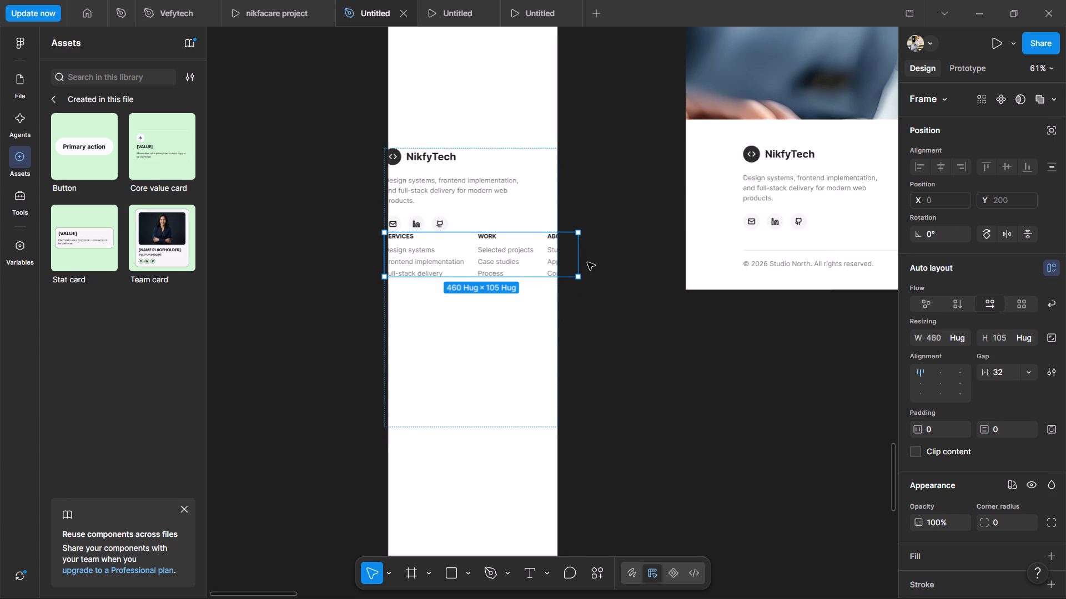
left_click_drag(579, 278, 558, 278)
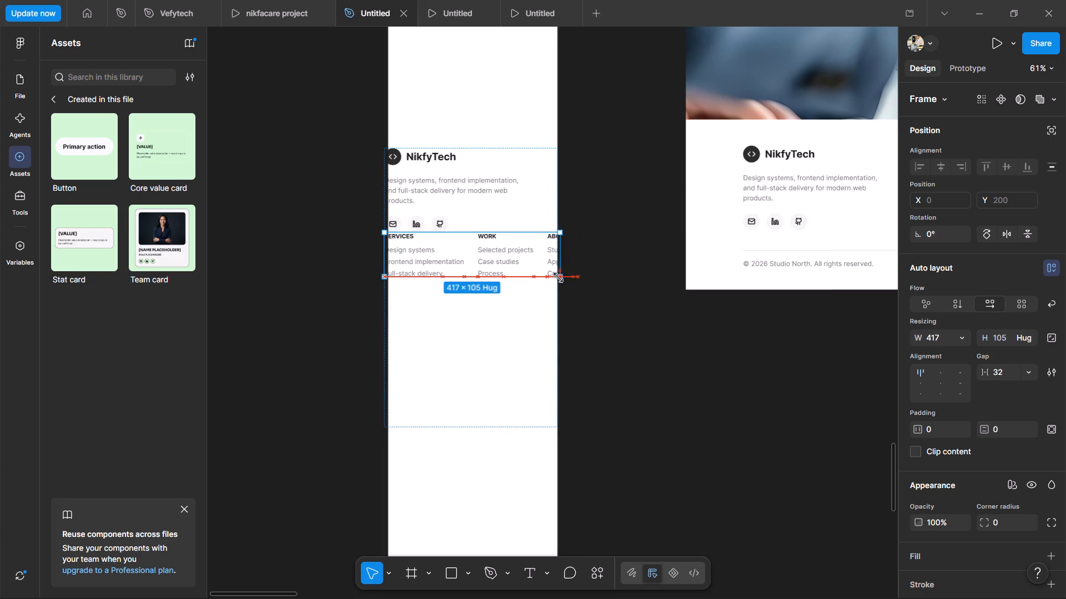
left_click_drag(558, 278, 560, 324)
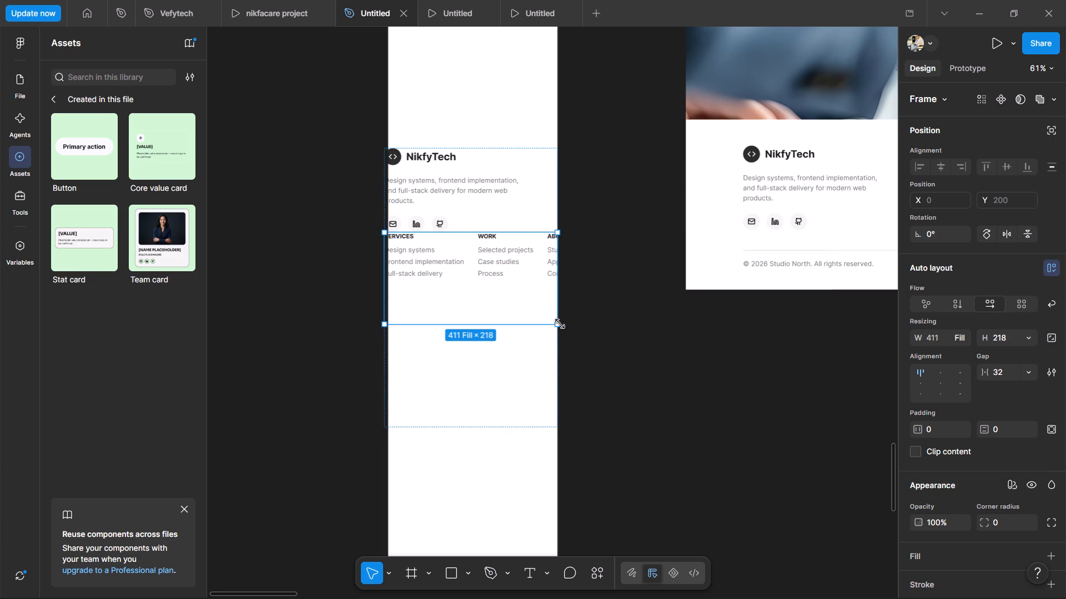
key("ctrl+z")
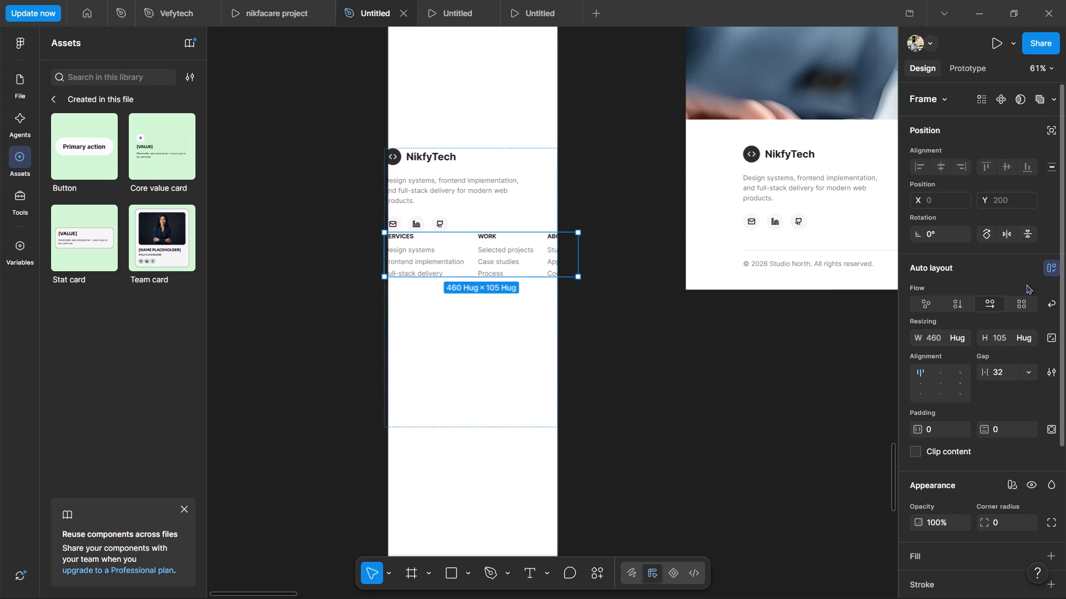
Reapply auto layout to the footer's link row and resize it to fill the 411 width at 131 high.
left_click(1052, 260)
left_click(1052, 260)
left_click_drag(580, 276, 549, 297)
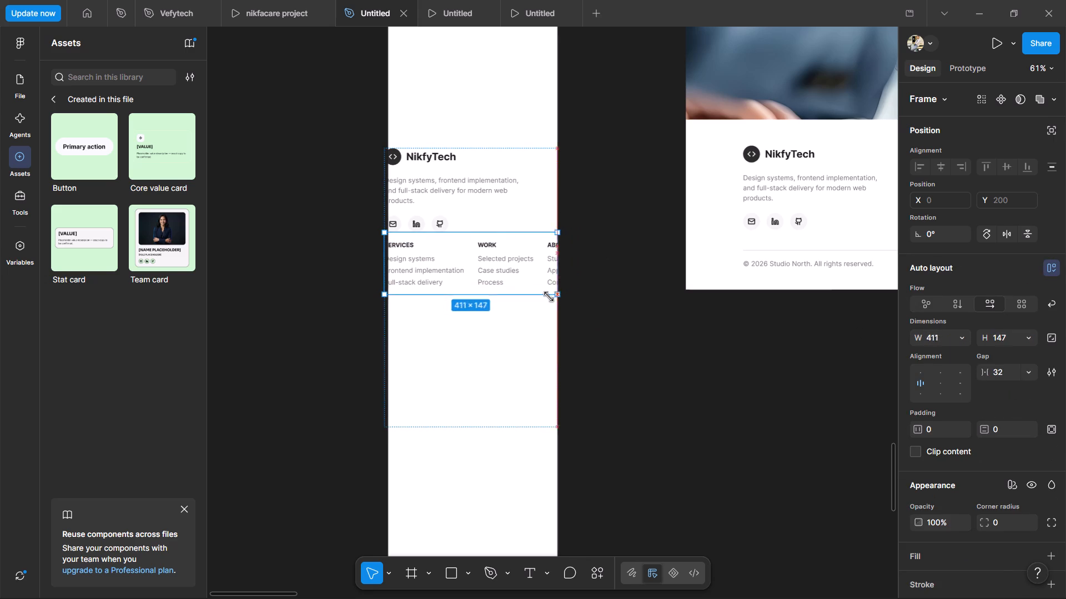
left_click_drag(549, 297, 605, 299)
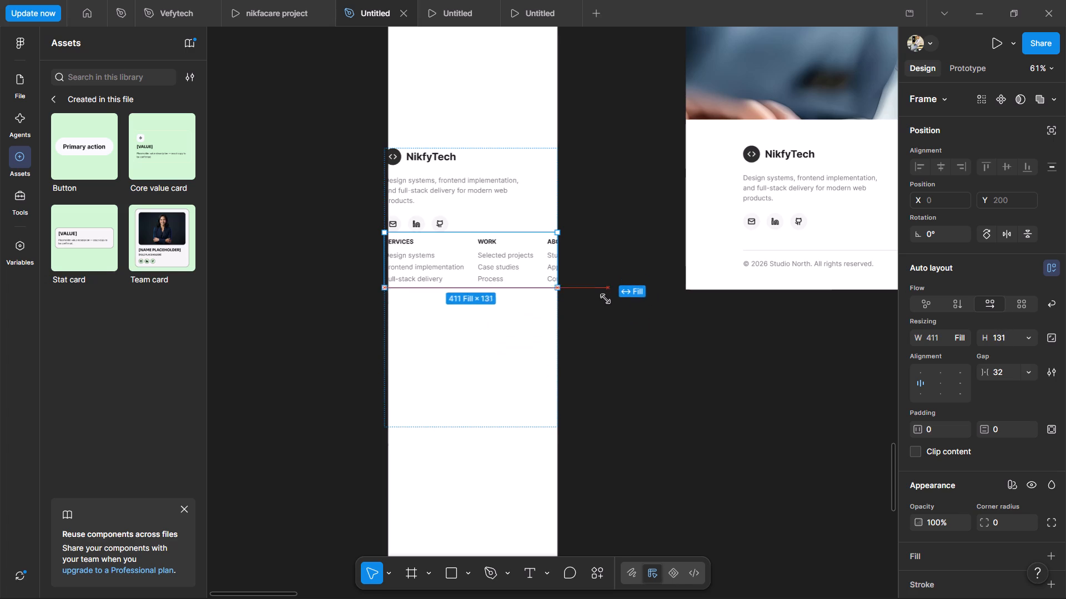
left_click_drag(605, 299, 606, 285)
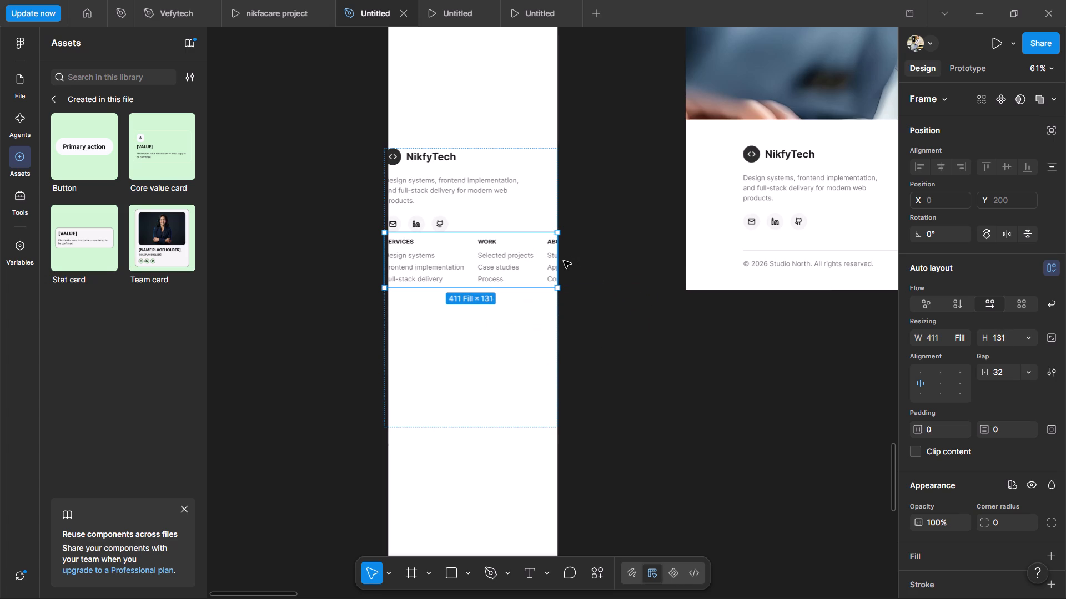
left_click_drag(562, 261, 584, 267)
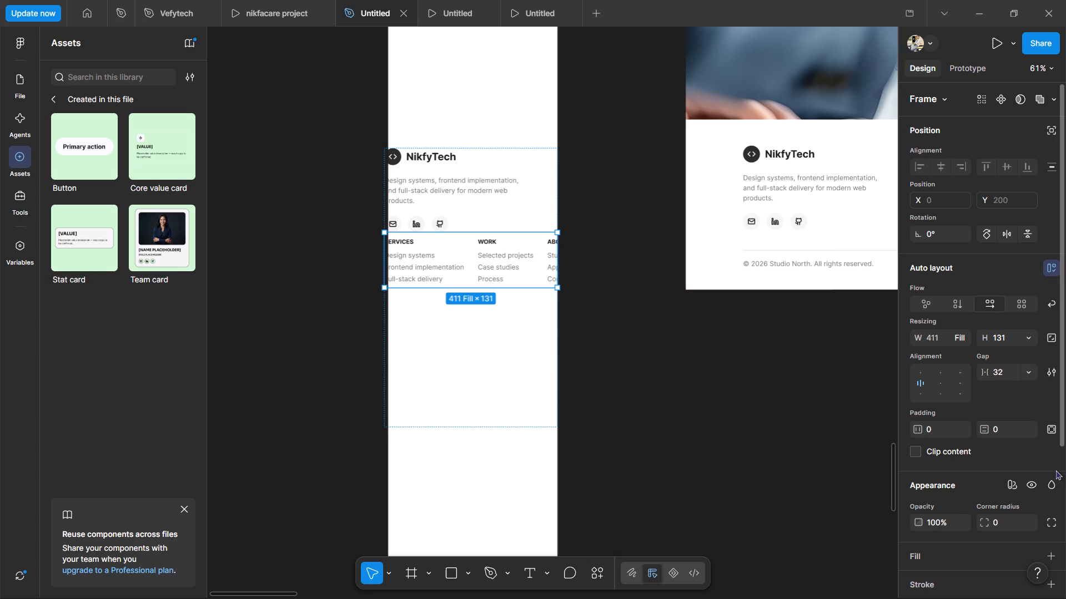
Change the footer link row's auto layout flow to vertical, stacking SERVICES, WORK and ABOUT.
left_click(1049, 98)
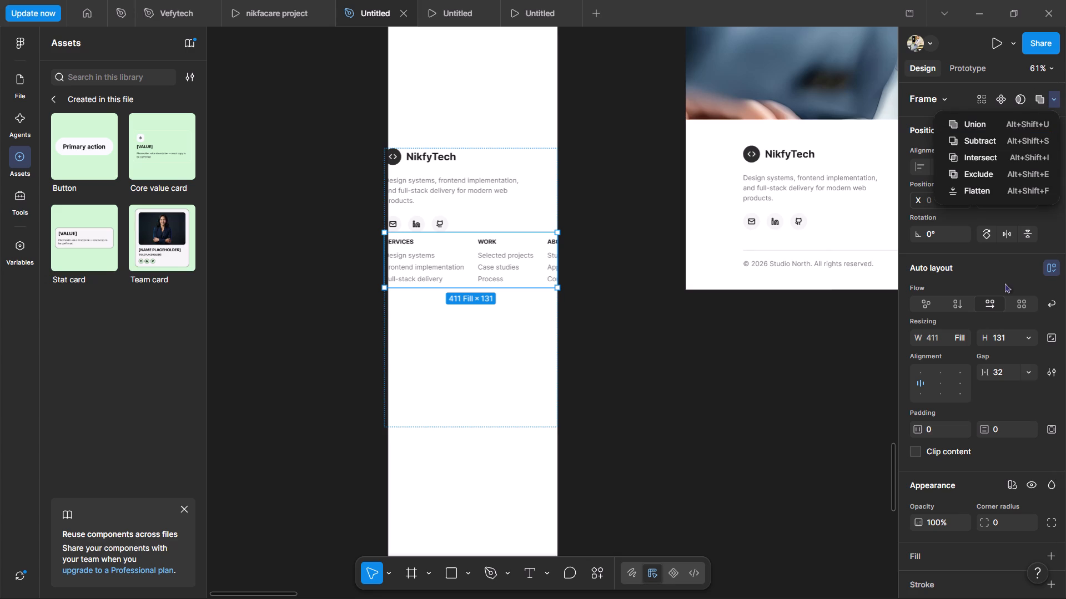
left_click(1004, 283)
left_click(964, 303)
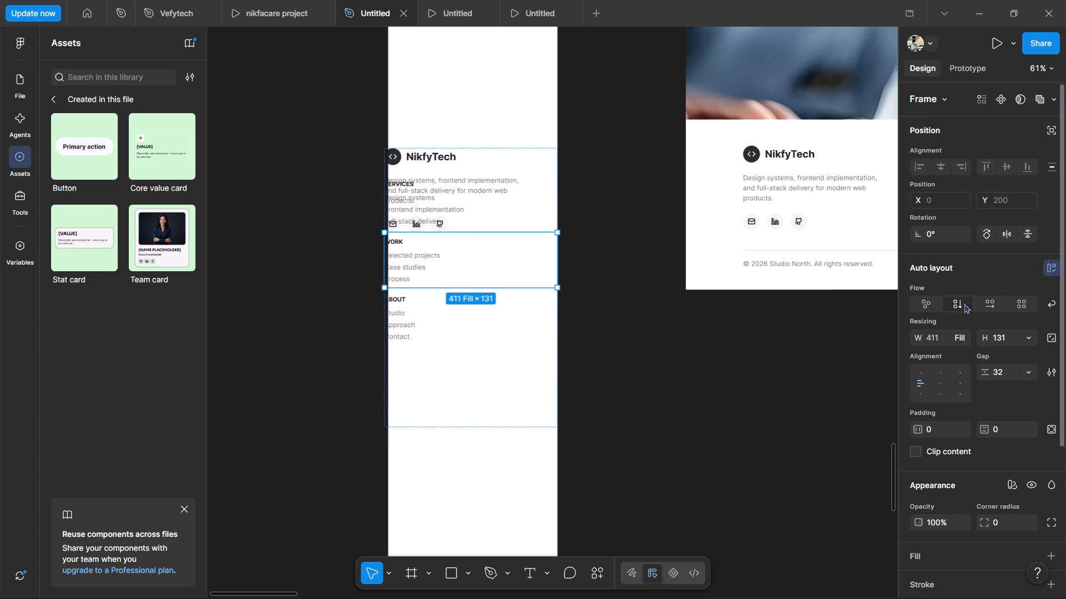
Reorder the mobile footer's contents, placing the NikfyTech brand block after the link group.
left_click_drag(467, 263, 504, 265)
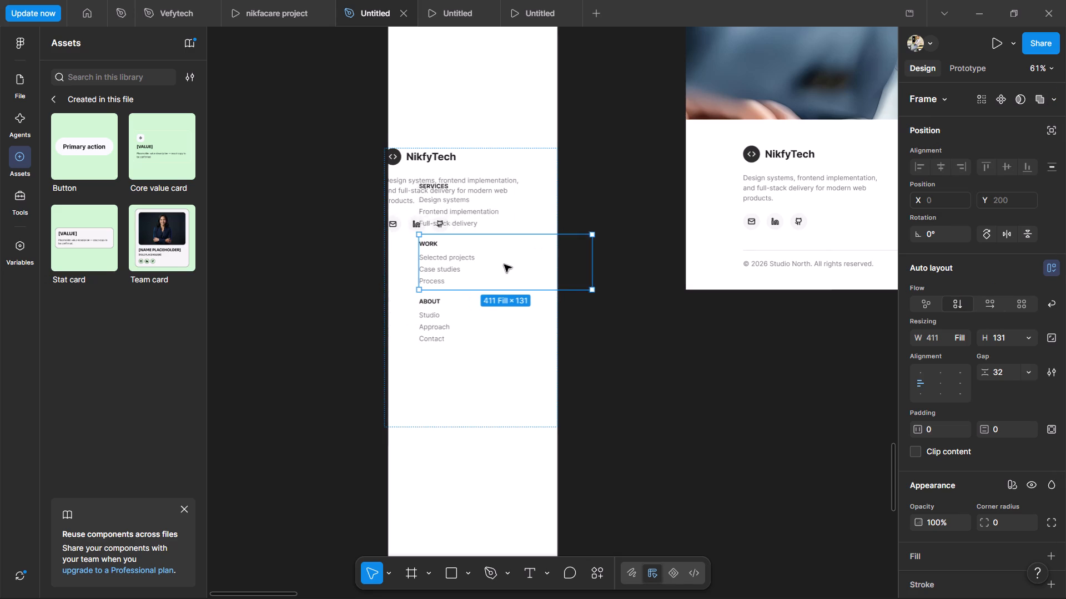
left_click_drag(504, 265, 477, 332)
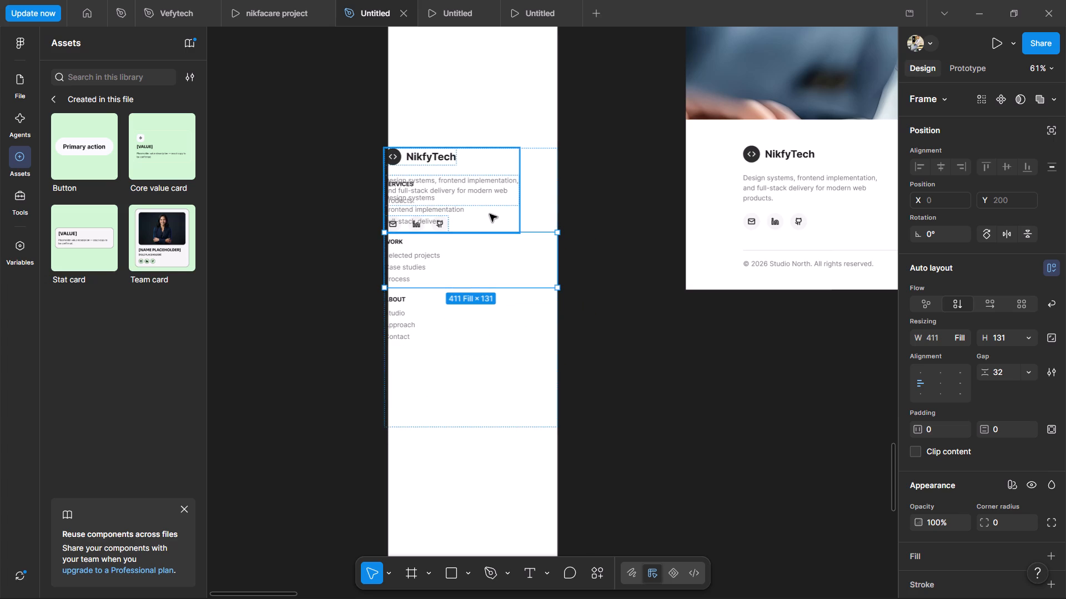
left_click_drag(490, 214, 515, 337)
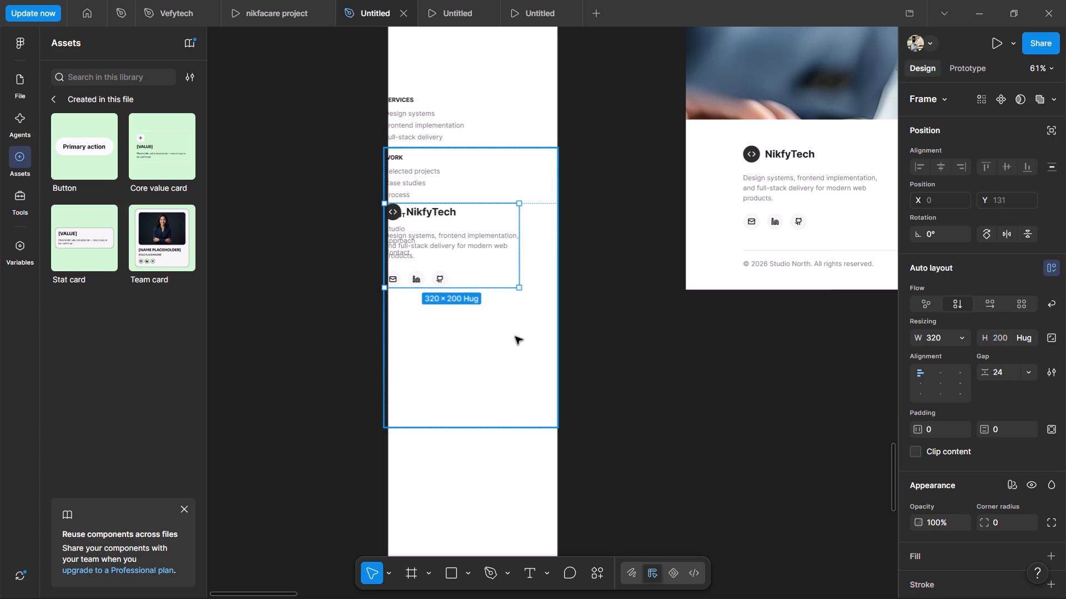
left_click_drag(490, 266, 498, 330)
left_click_drag(495, 183, 494, 177)
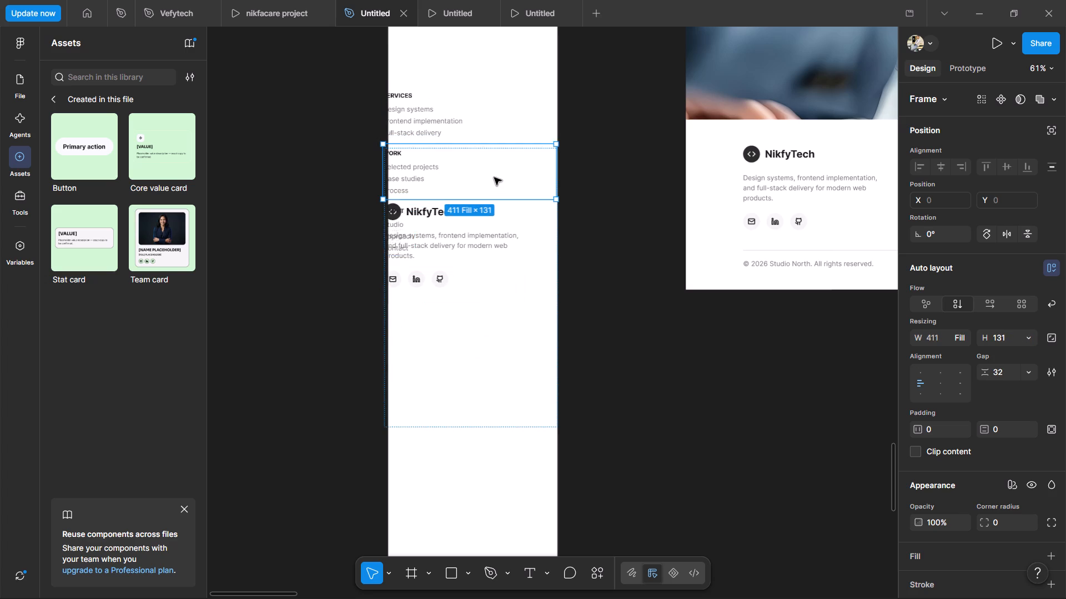
left_click_drag(494, 177, 496, 158)
Remove auto layout from the 411 by 662 footer frame.
left_click(510, 307)
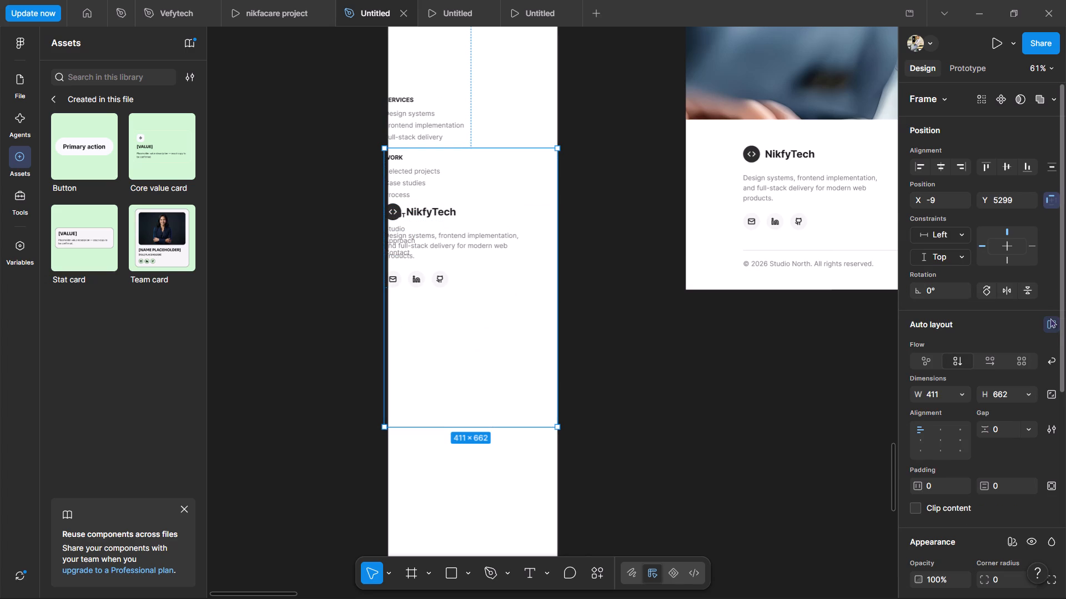
left_click(1050, 318)
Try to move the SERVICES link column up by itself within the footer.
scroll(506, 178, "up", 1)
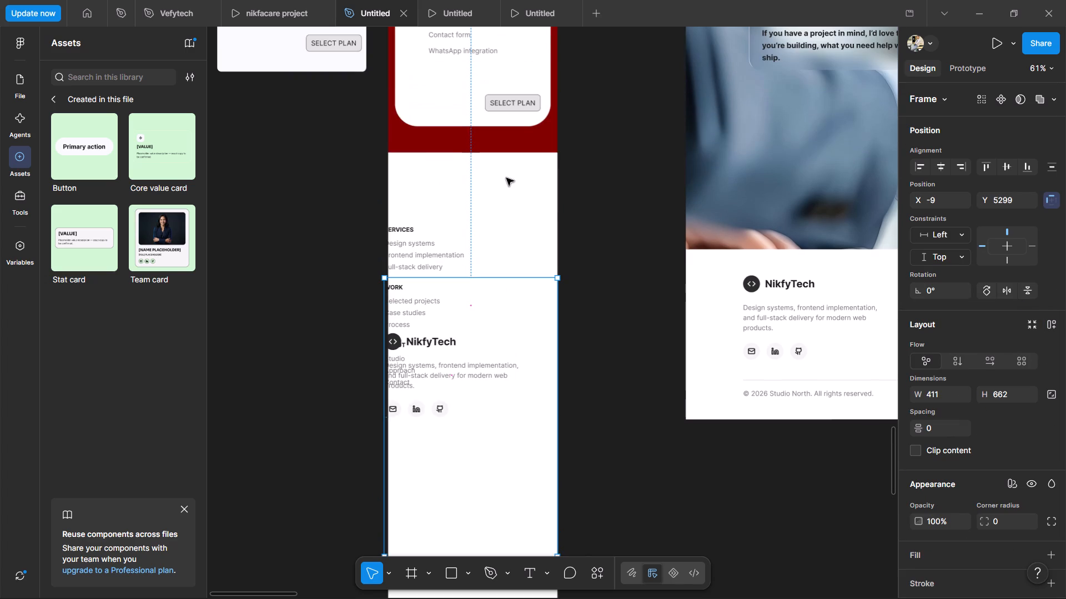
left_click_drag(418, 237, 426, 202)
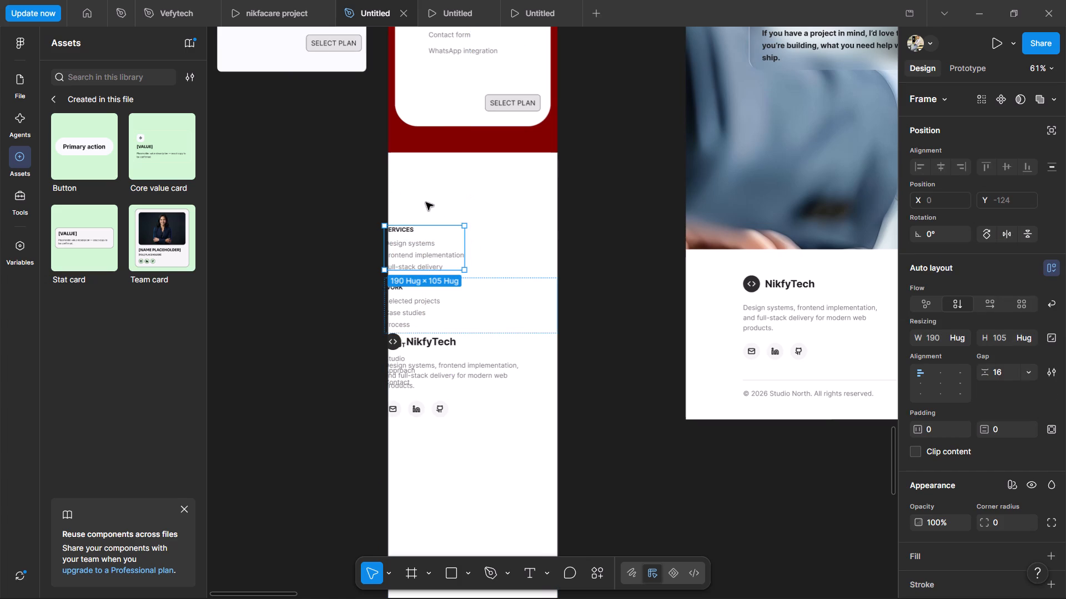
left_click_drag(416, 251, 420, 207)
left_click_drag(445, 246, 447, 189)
Move the whole stacked link group up below the dark red pricing section, to about X 52, Y 5151.
left_click(430, 307)
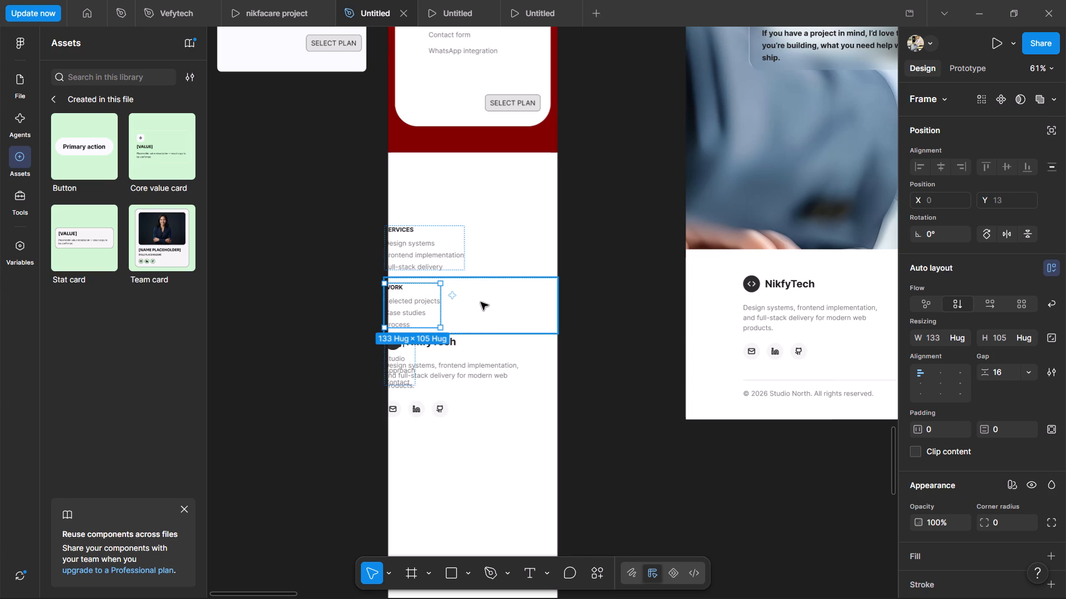
left_click(481, 302)
left_click_drag(481, 302, 491, 251)
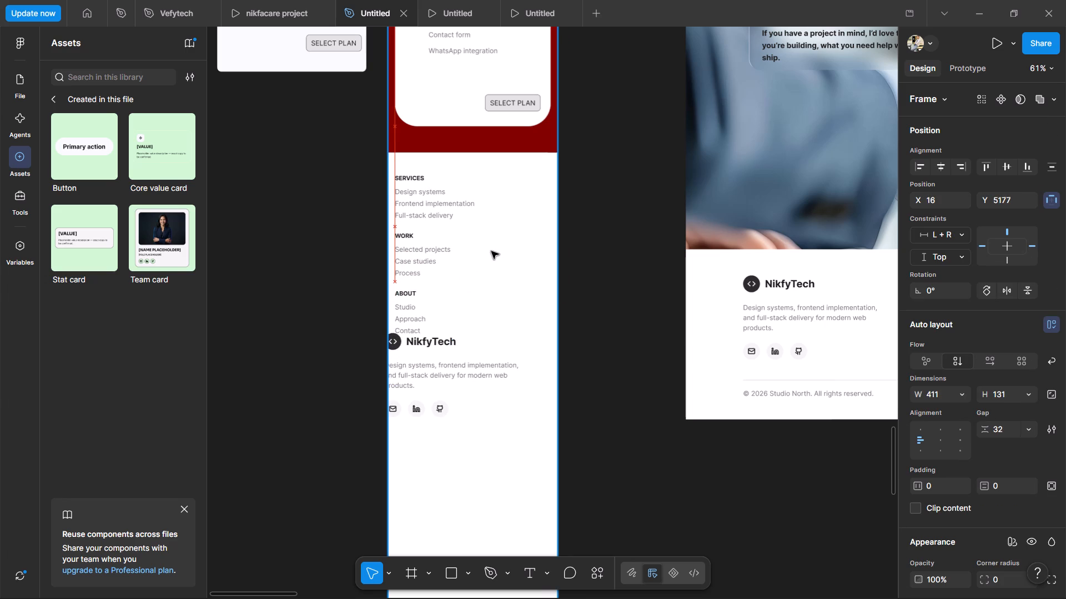
left_click_drag(491, 251, 498, 240)
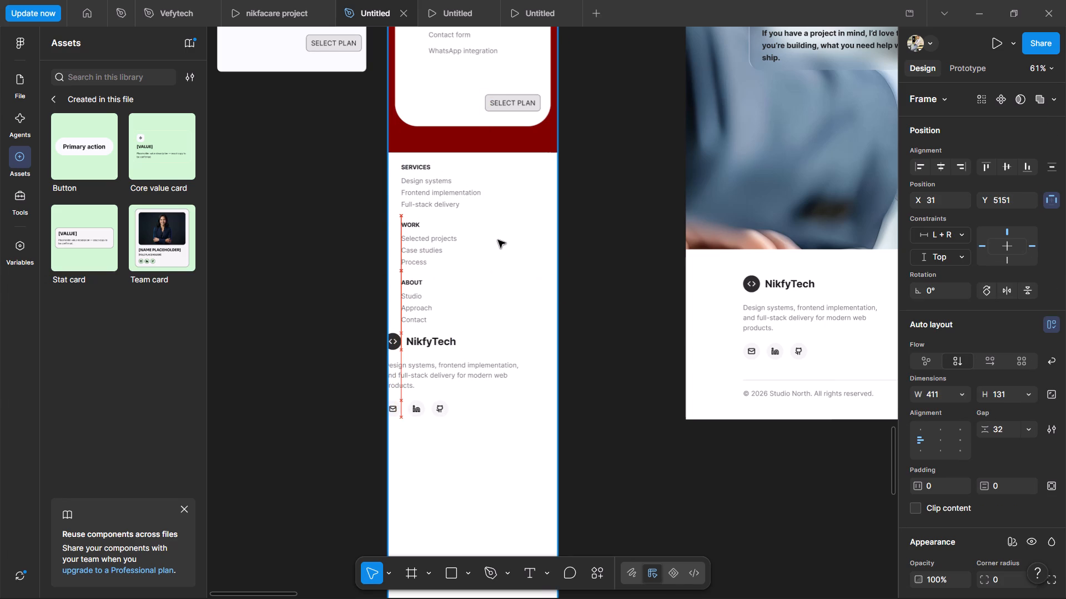
left_click_drag(498, 240, 507, 240)
Move the NikfyTech brand block sideways within the mobile footer so its logo, description and social icons sit inside the page edge.
double_click(466, 384)
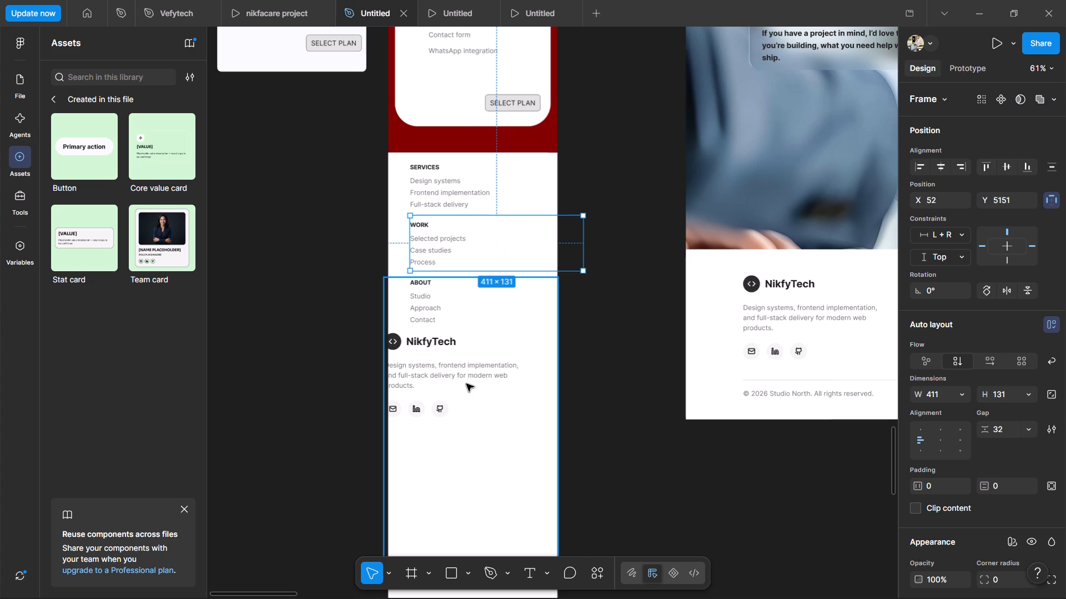
left_click_drag(466, 384, 485, 385)
left_click(545, 469)
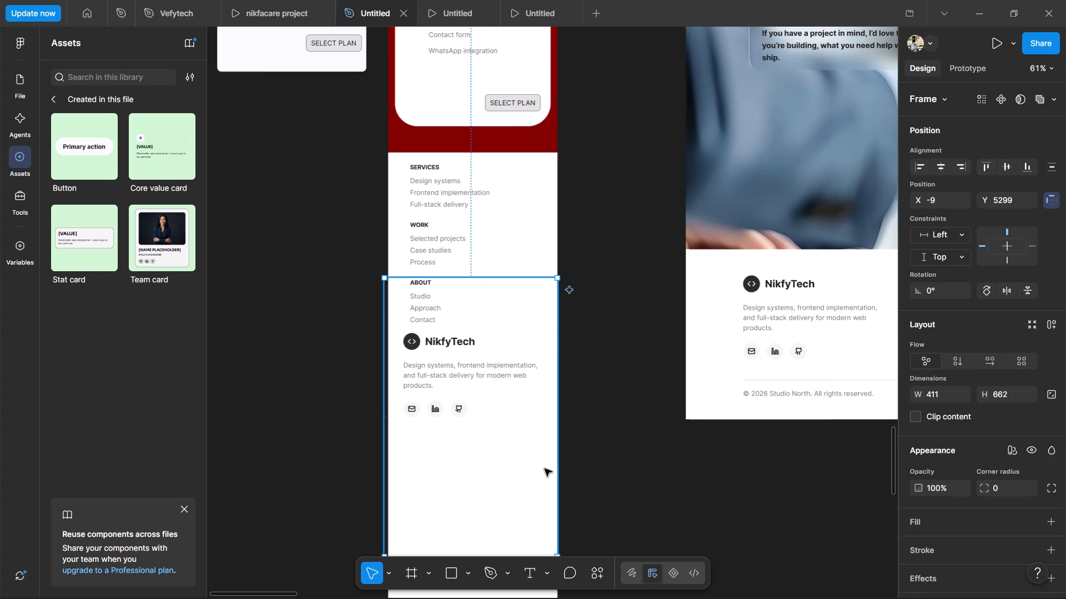
Shorten the iPhone 17 - 1 frame from its bottom edge to a height of 5635, ending just below the footer's social icons.
scroll(545, 469, "down", 2)
scroll(545, 469, "up", 3)
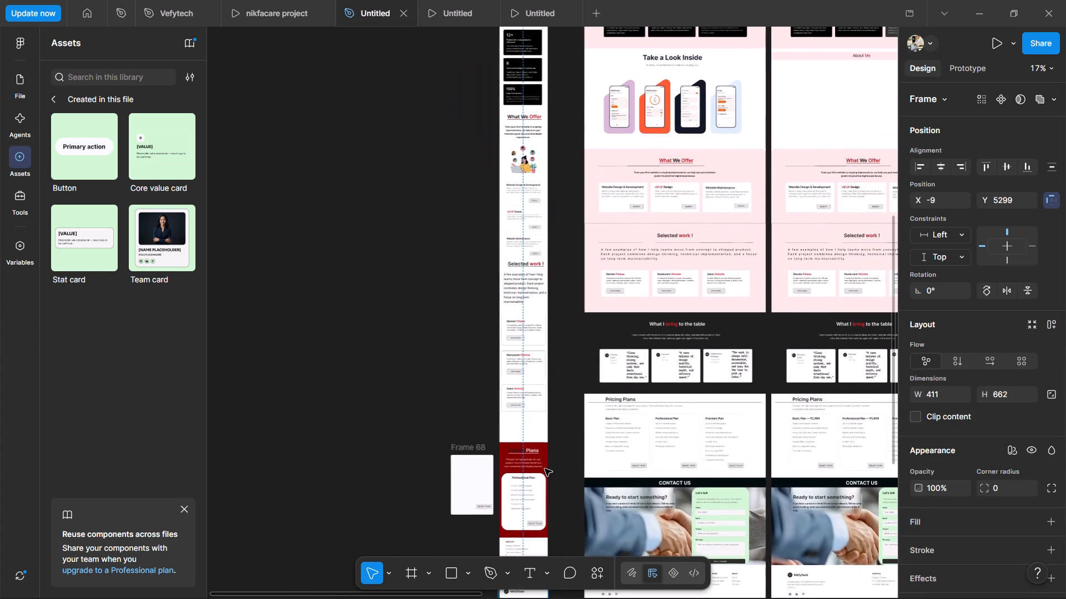
scroll(545, 469, "up", 1)
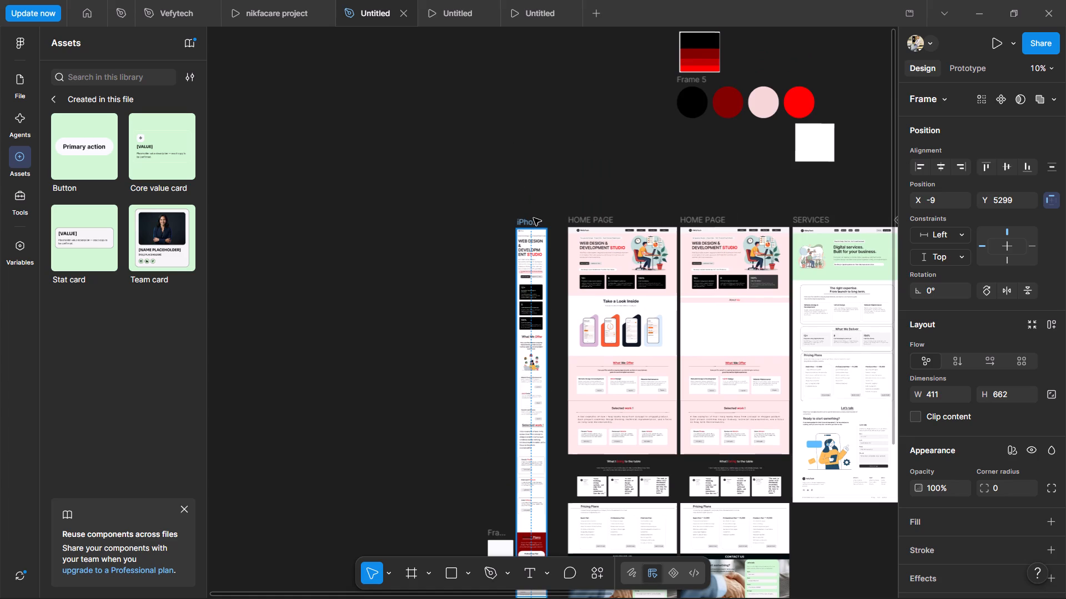
left_click(534, 219)
scroll(534, 219, "down", 3)
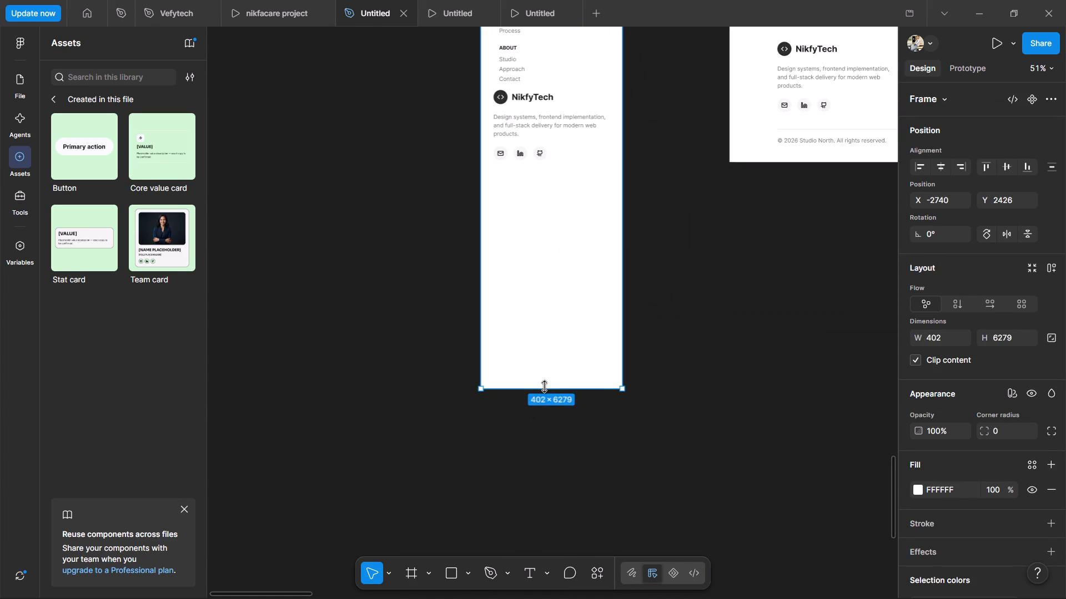
left_click_drag(545, 385, 545, 172)
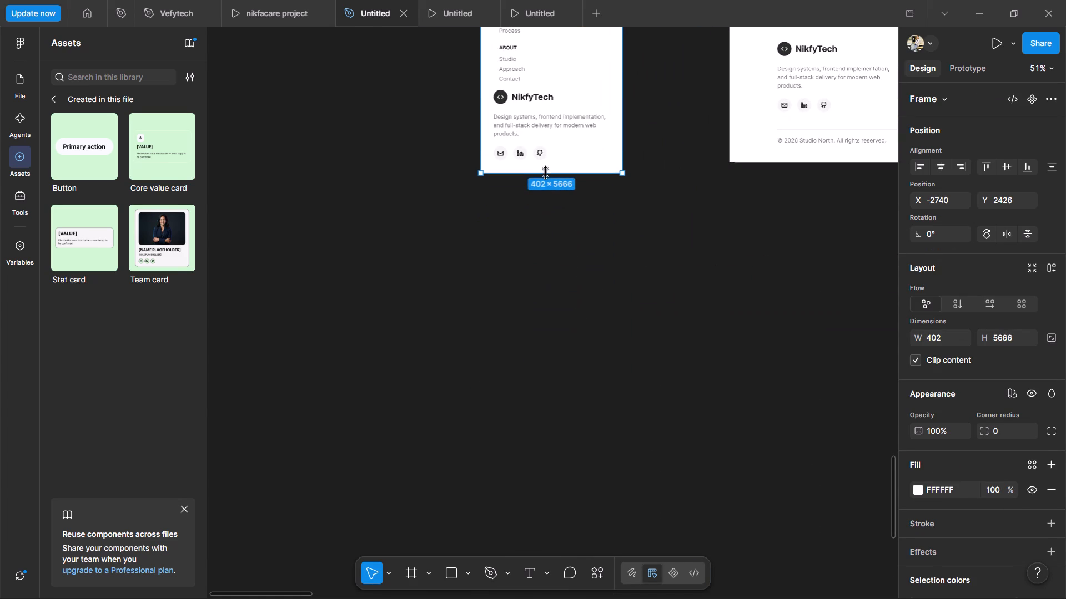
left_click_drag(545, 172, 551, 161)
Compare the shortened mobile page with the desktop home pages from footer to header, and select the second HOME PAGE frame.
scroll(551, 161, "up", 3)
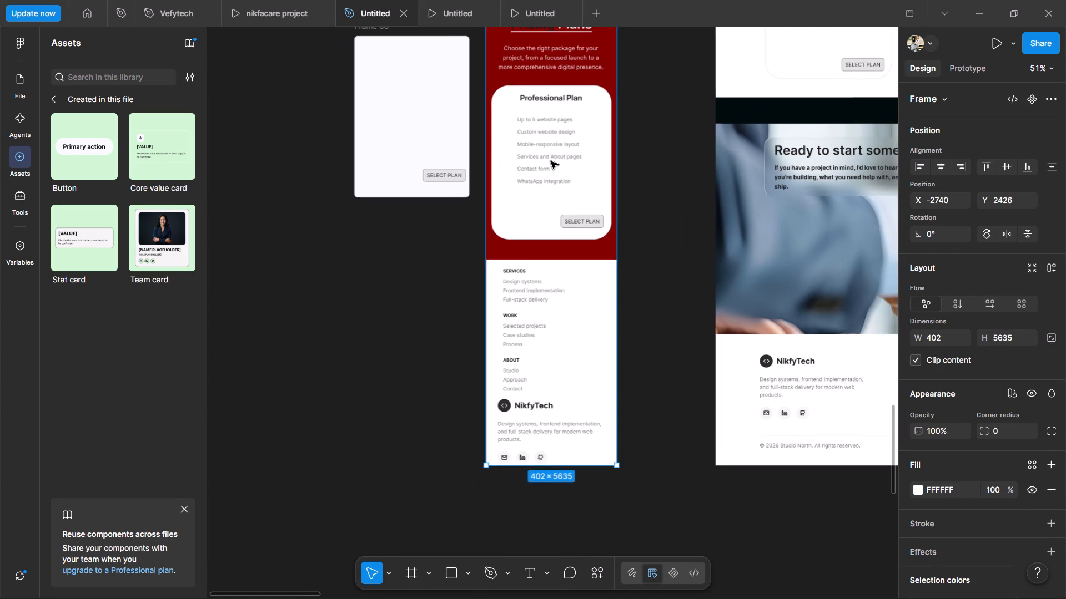
scroll(551, 161, "left", 2)
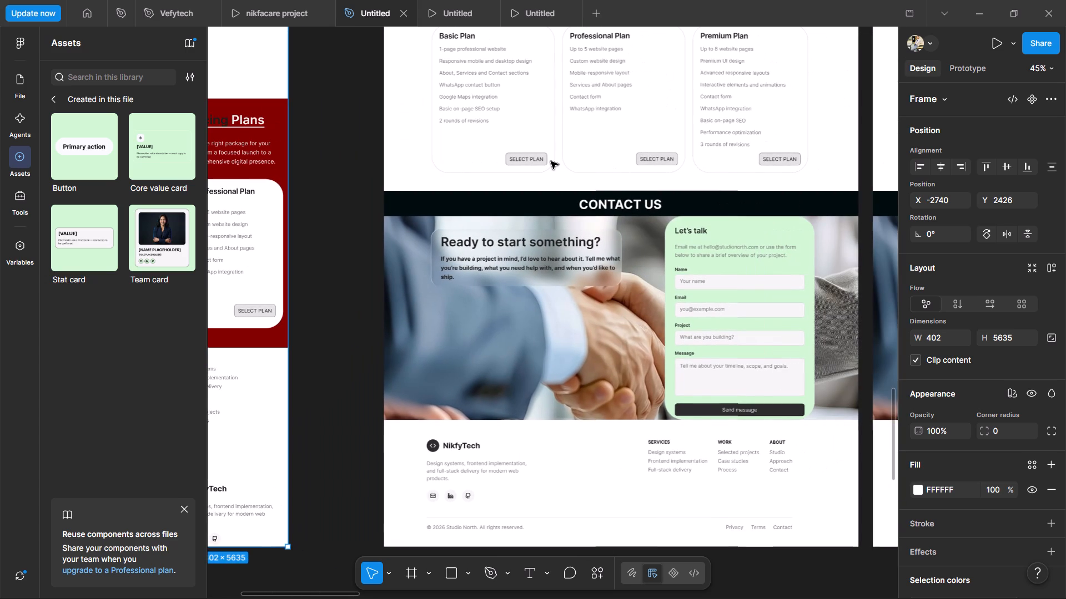
scroll(551, 161, "left", 1)
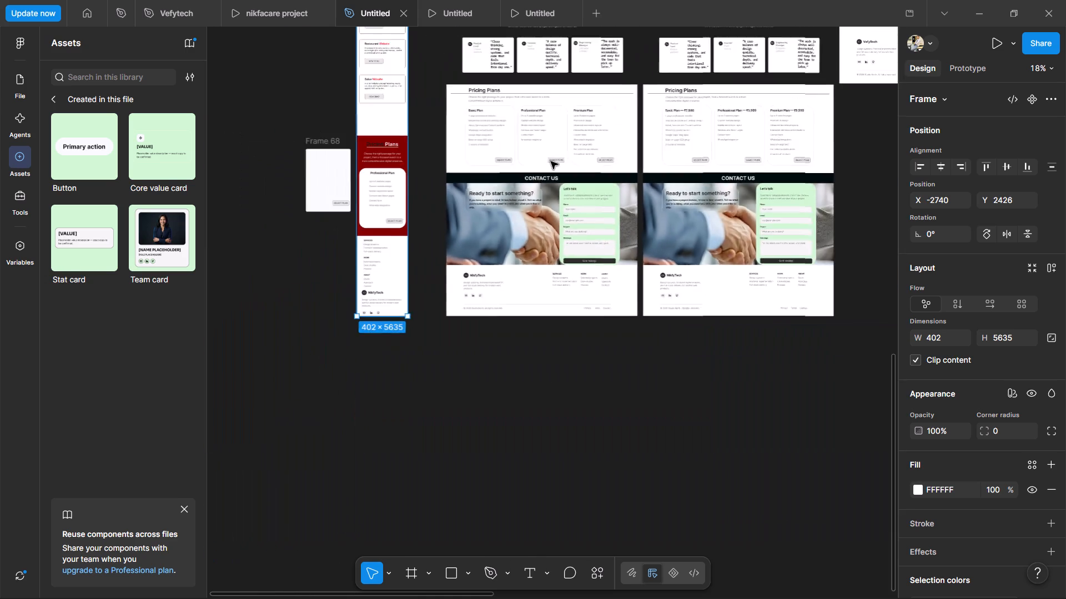
scroll(551, 161, "up", 8)
scroll(551, 161, "left", 1)
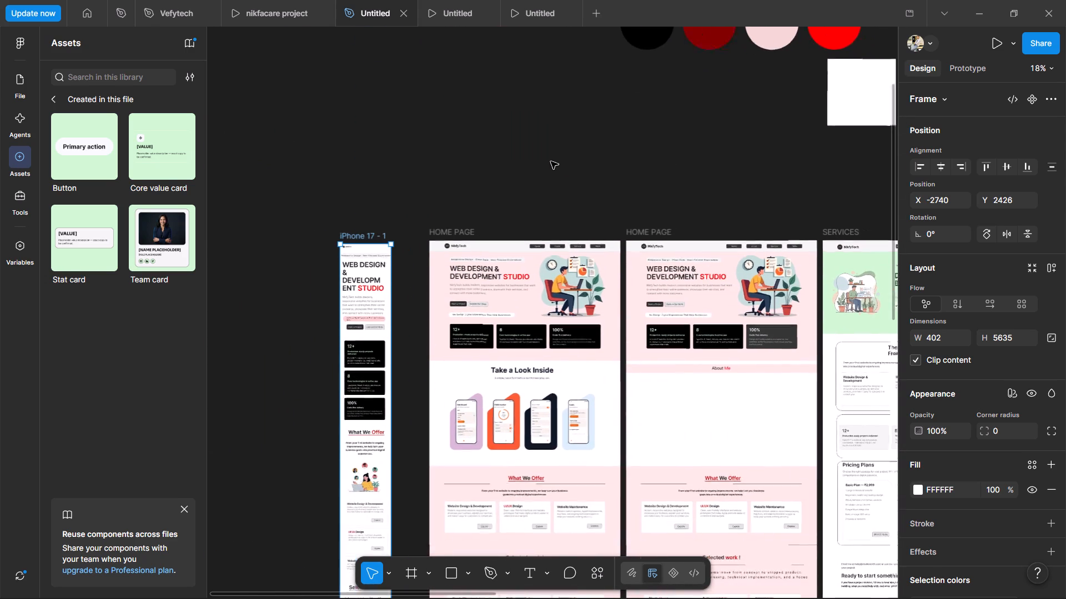
scroll(551, 161, "left", 1)
left_click(555, 231)
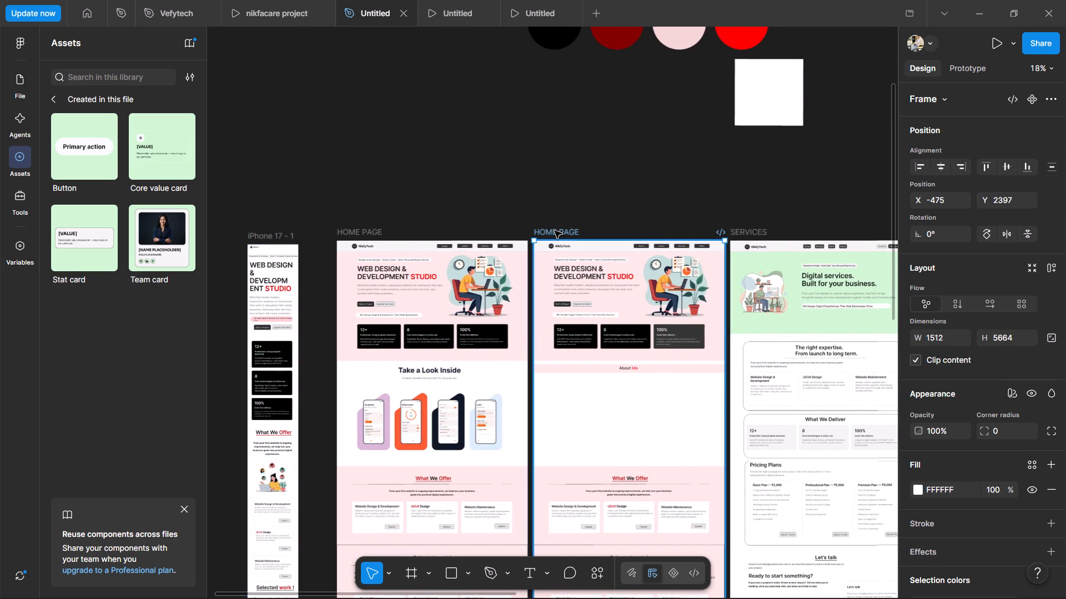
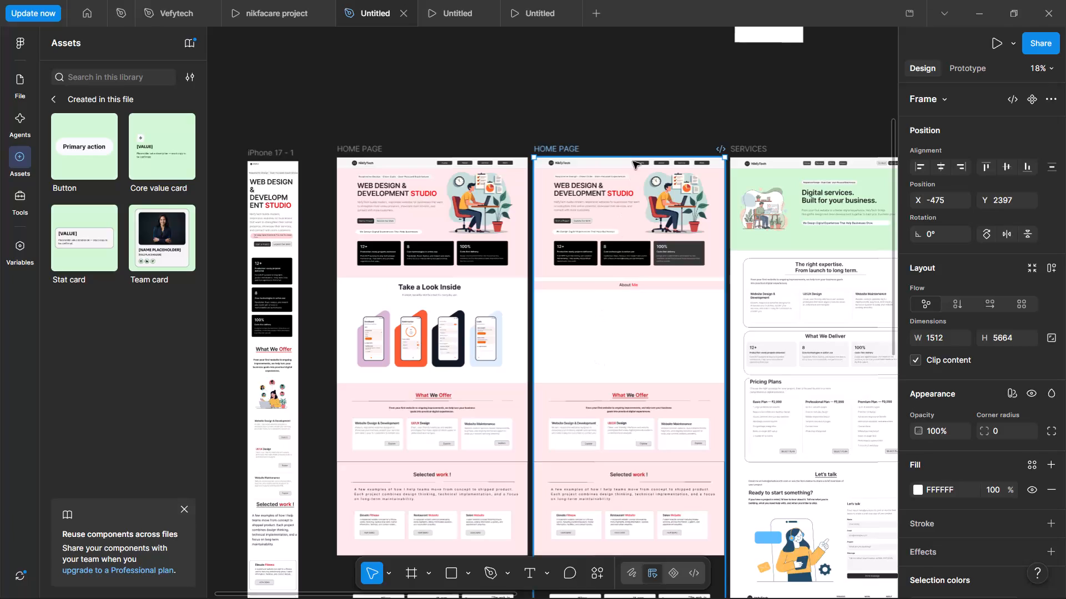
Deselect the second HOME PAGE frame so that nothing on the canvas is selected.
left_click(639, 134)
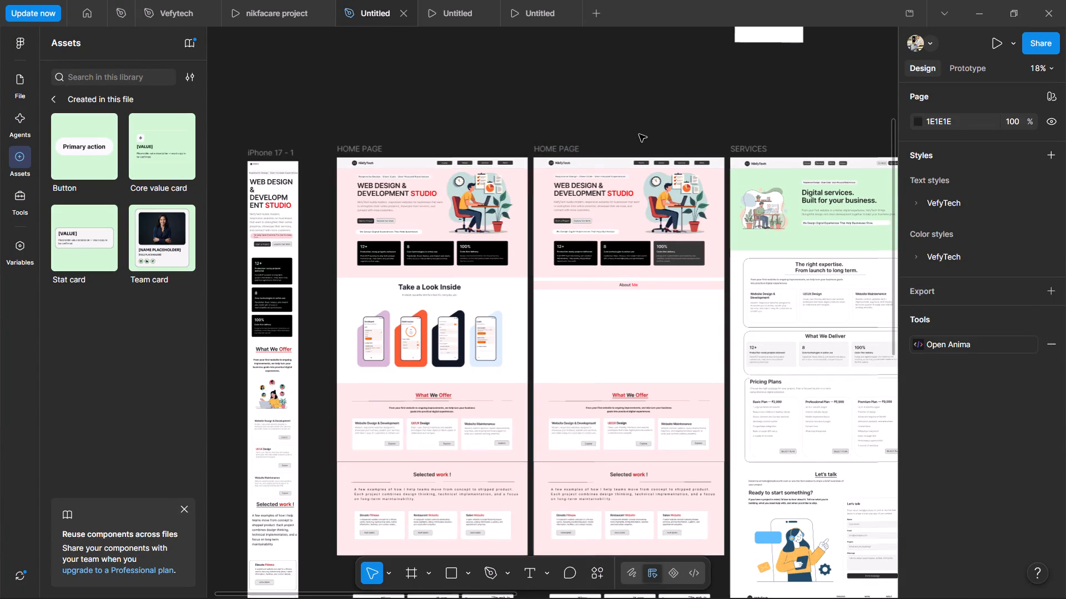
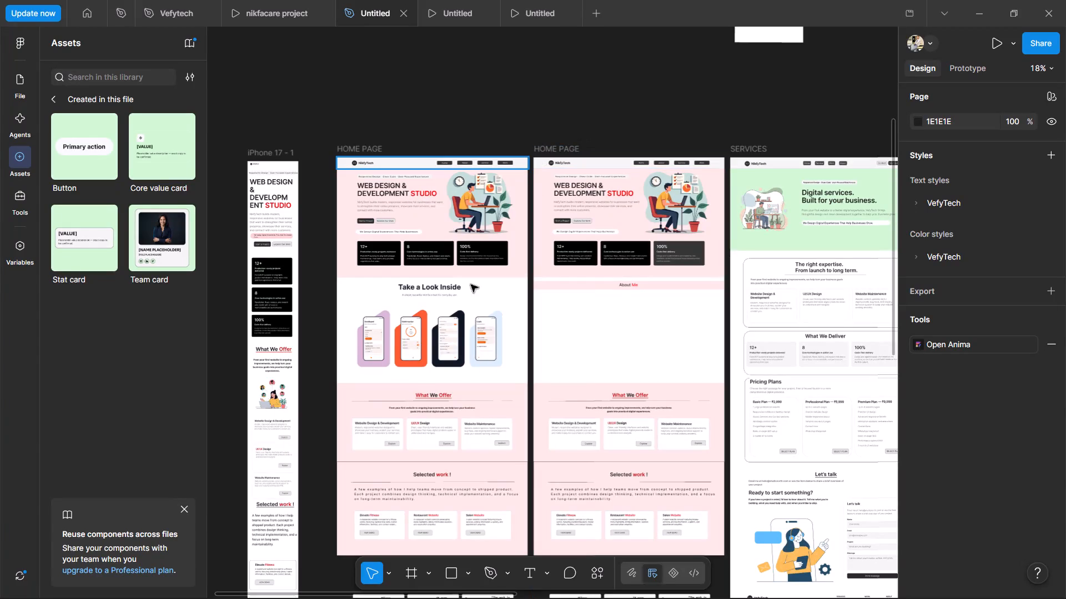
Move the "Take a Look Inside" group from the first HOME PAGE frame into the second one, at about X 139, Y 1053.
double_click(429, 311)
double_click(429, 311)
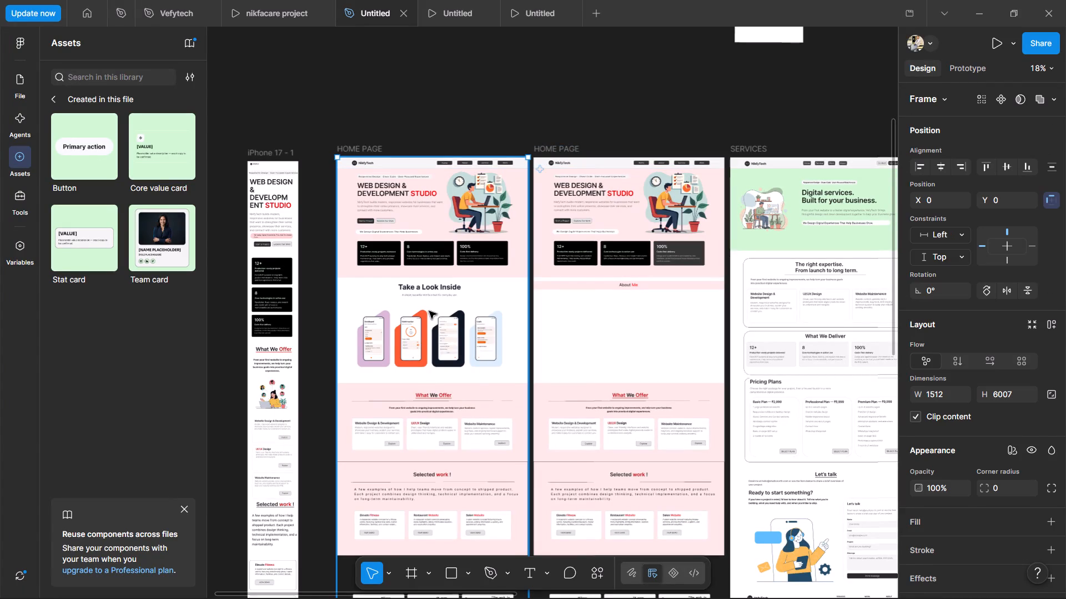
left_click_drag(429, 311, 620, 314)
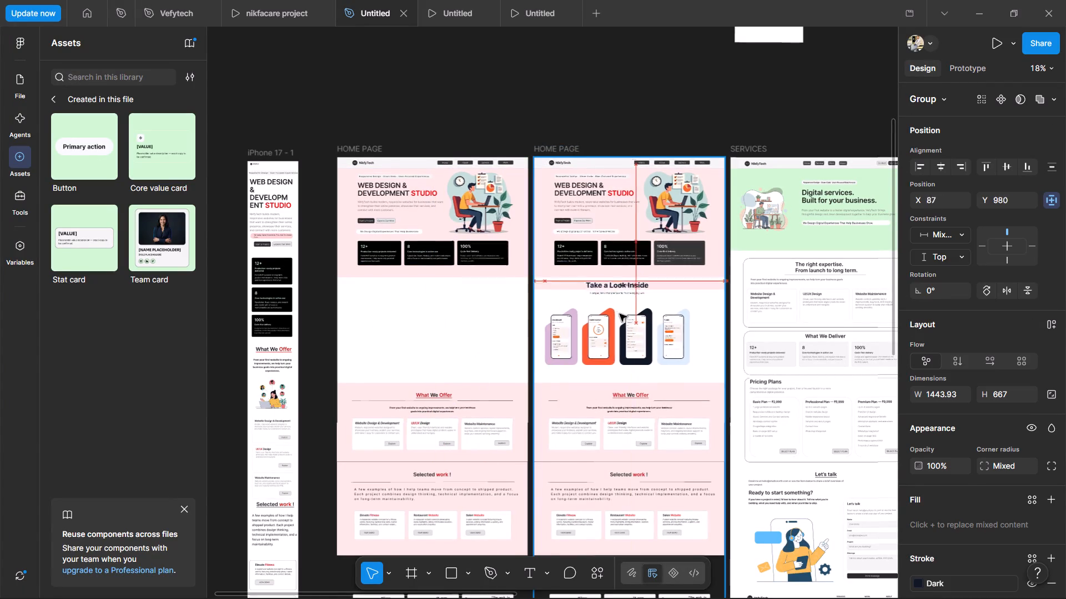
left_click_drag(620, 314, 622, 320)
Delete the "About Me" heading strip above the "Take a Look Inside" group in the second HOME PAGE frame.
left_click(646, 286)
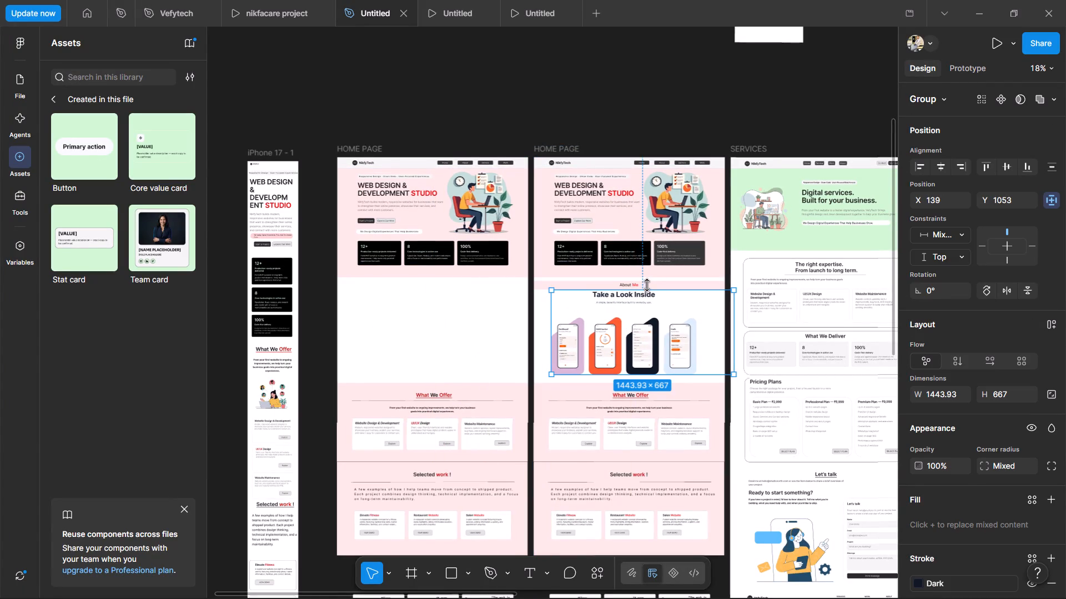
left_click(651, 283)
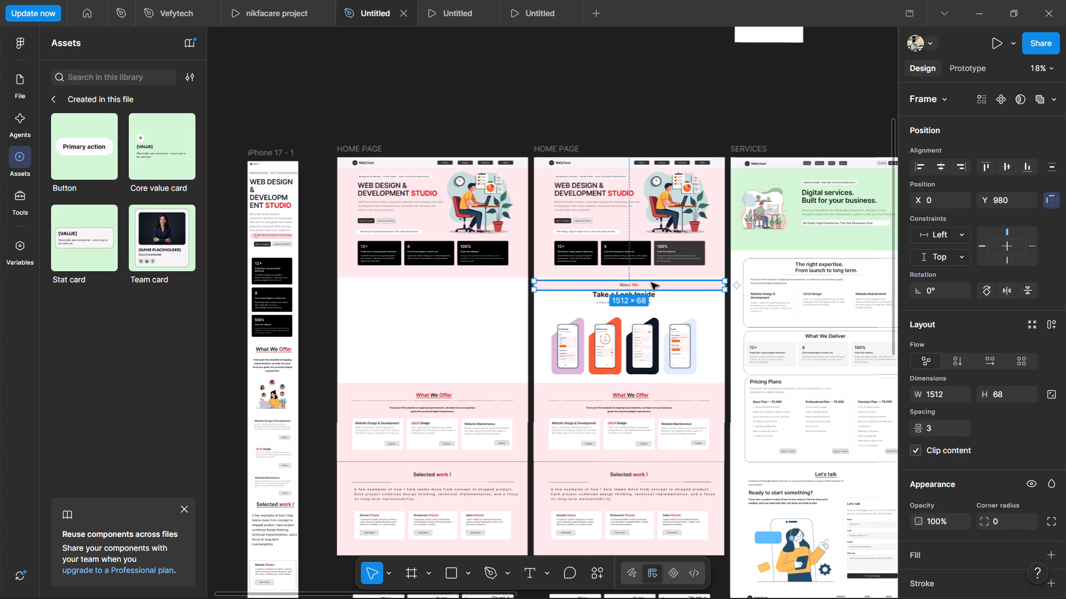
key("BackSpace")
Reposition the "Take a Look Inside" group within the second HOME PAGE frame to about X 192, Y 1048, and deselect it.
left_click(646, 303)
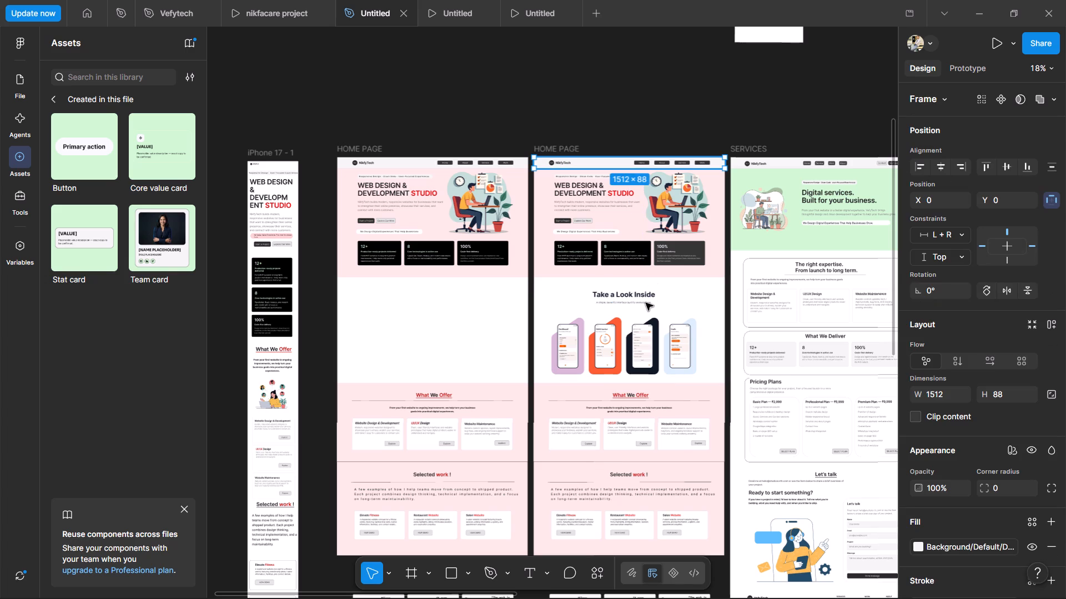
double_click(646, 303)
left_click_drag(646, 303, 637, 302)
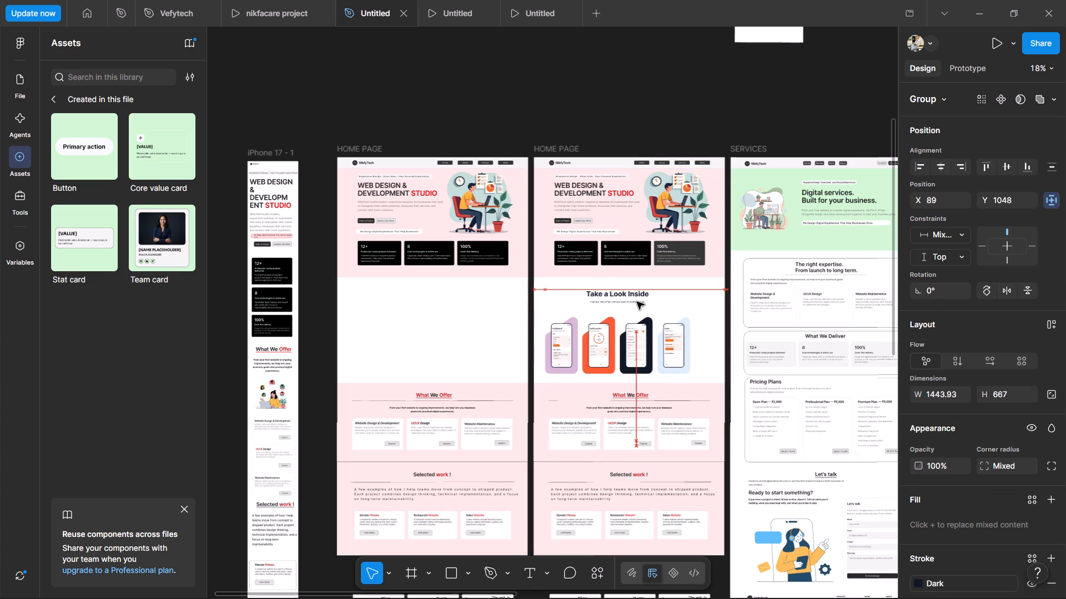
left_click_drag(637, 302, 635, 301)
left_click_drag(635, 301, 646, 298)
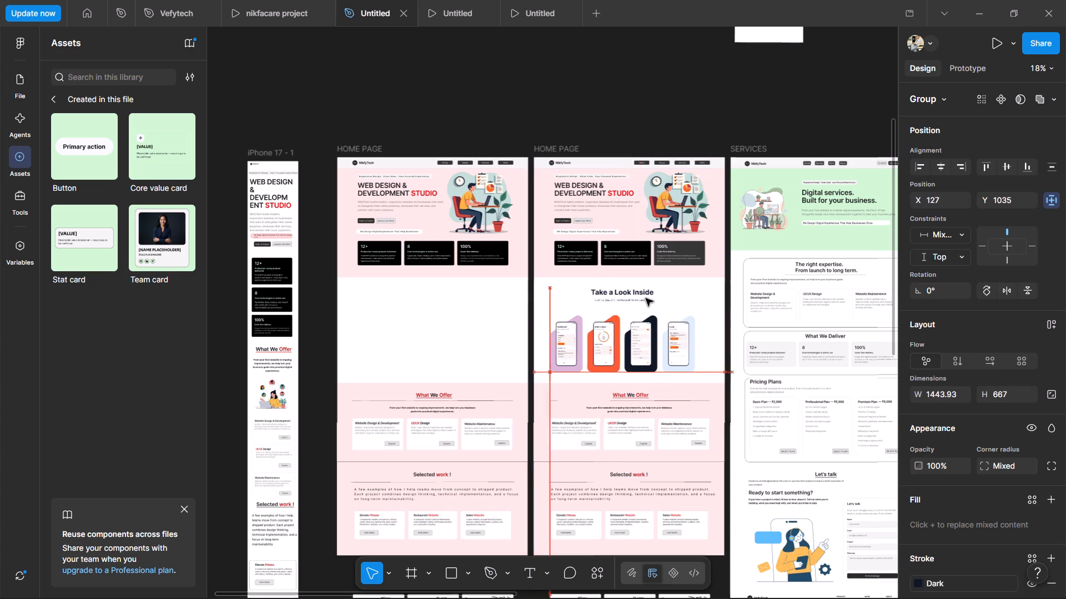
left_click_drag(646, 298, 653, 299)
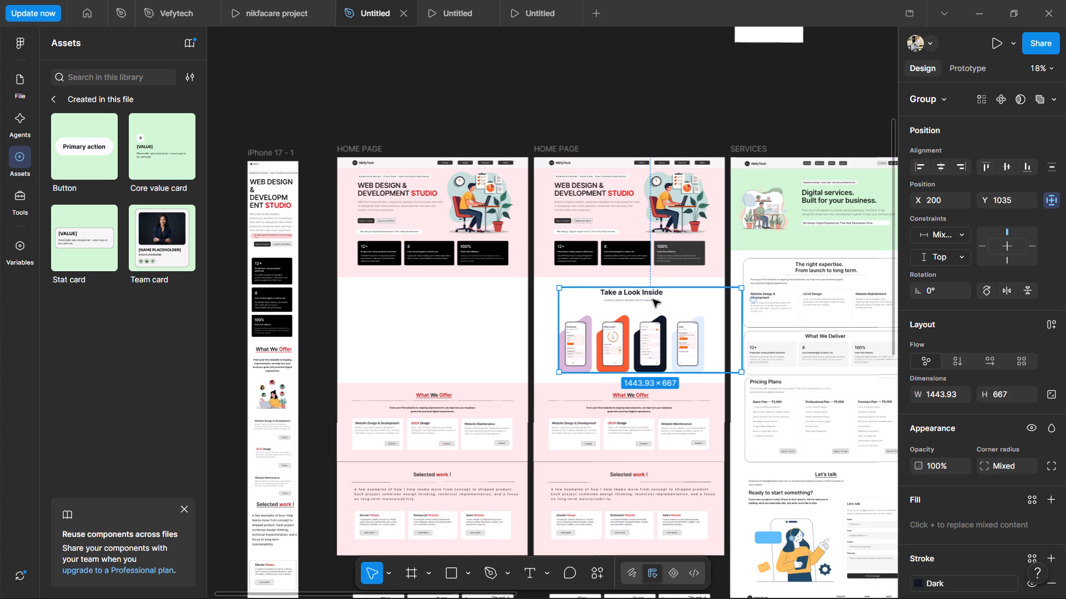
left_click(653, 299)
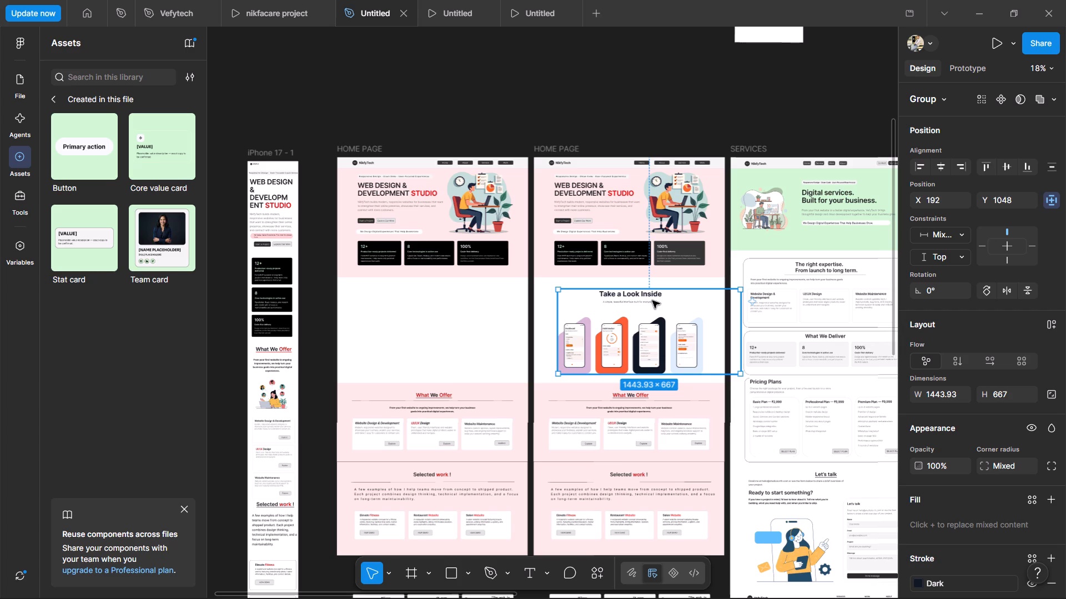
left_click(628, 68)
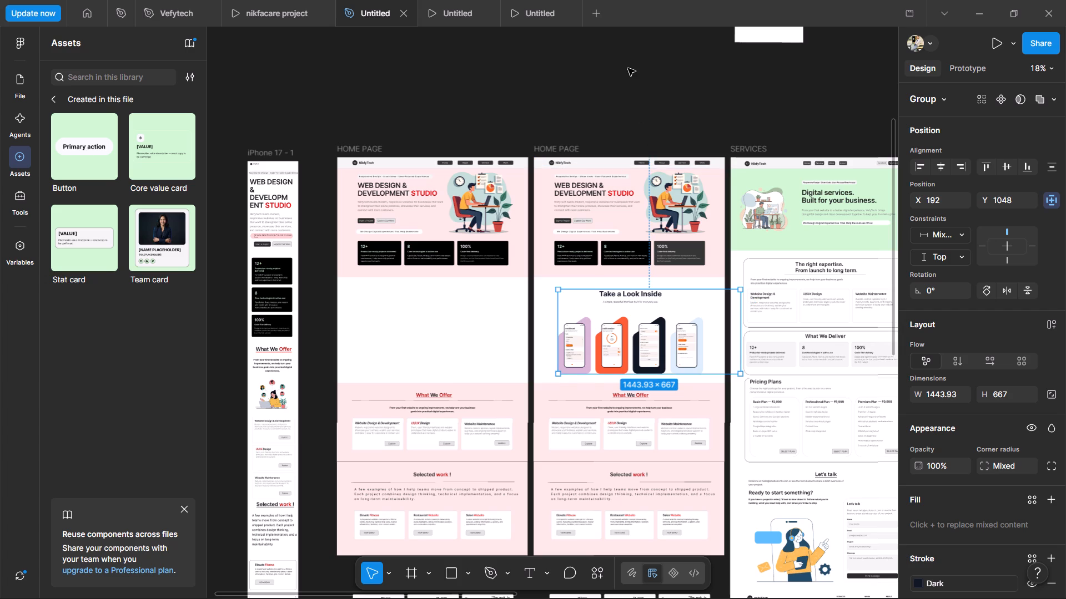
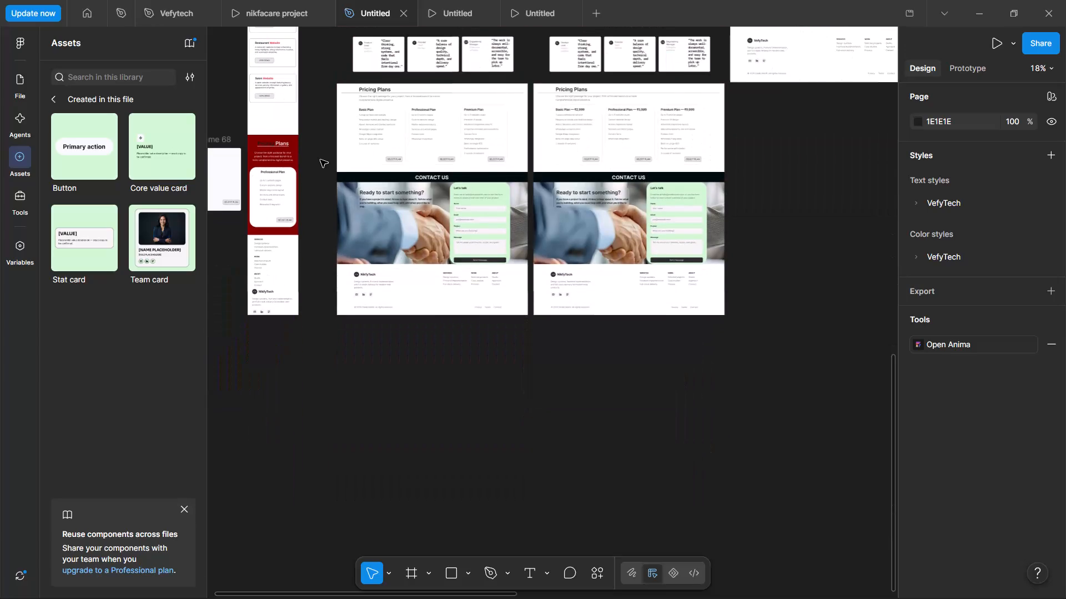
Examine the footer, plan and project sections of the iPhone 17 - 1 mobile page and the neighbouring HOME PAGE frames.
scroll(320, 160, "right", 1)
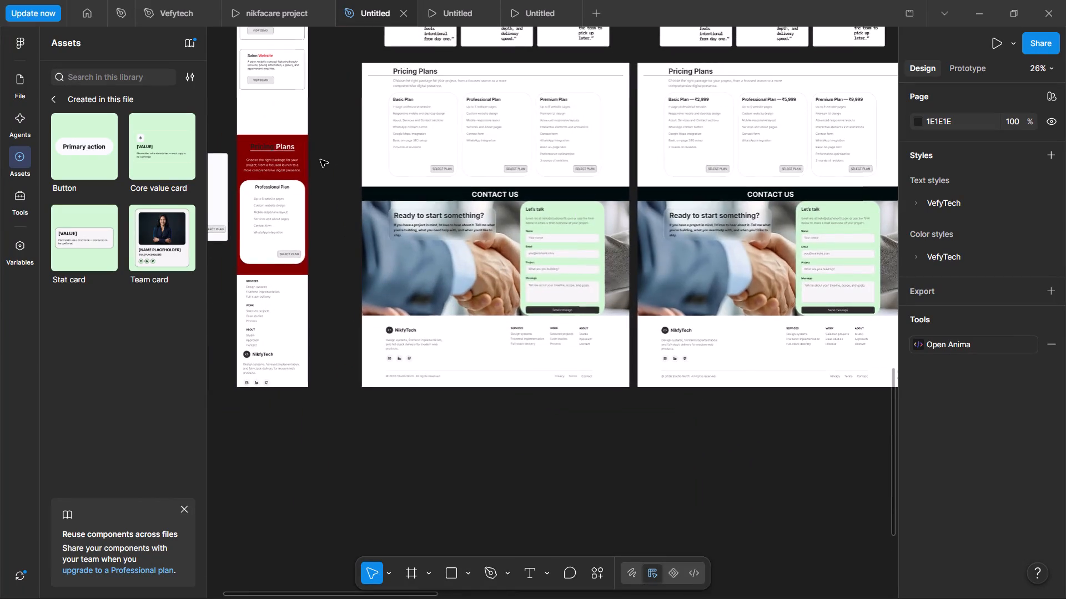
scroll(320, 160, "down", 3)
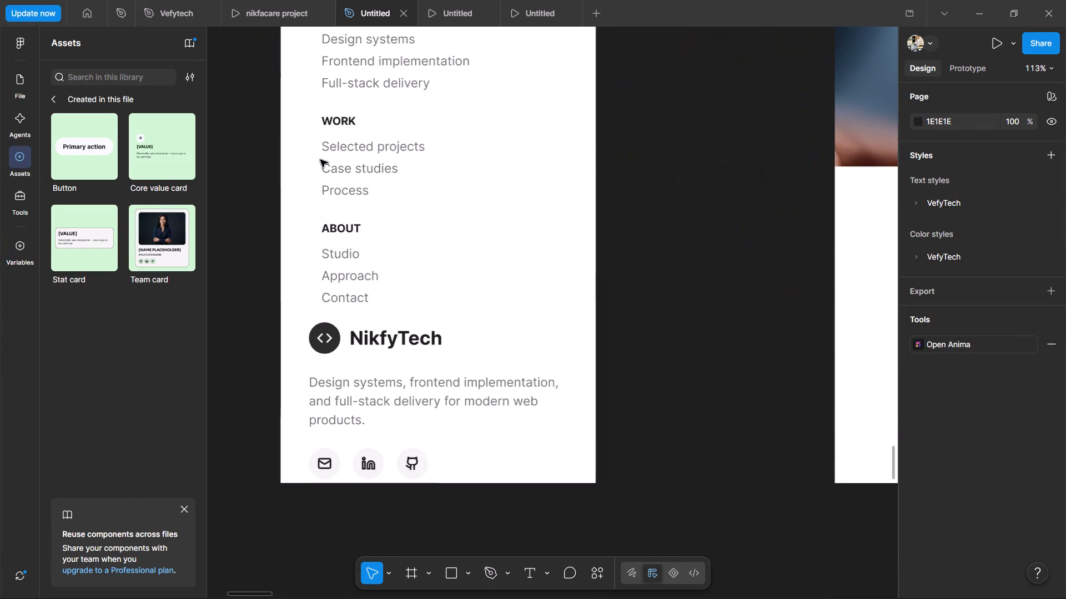
scroll(320, 160, "down", 1)
scroll(320, 160, "up", 3)
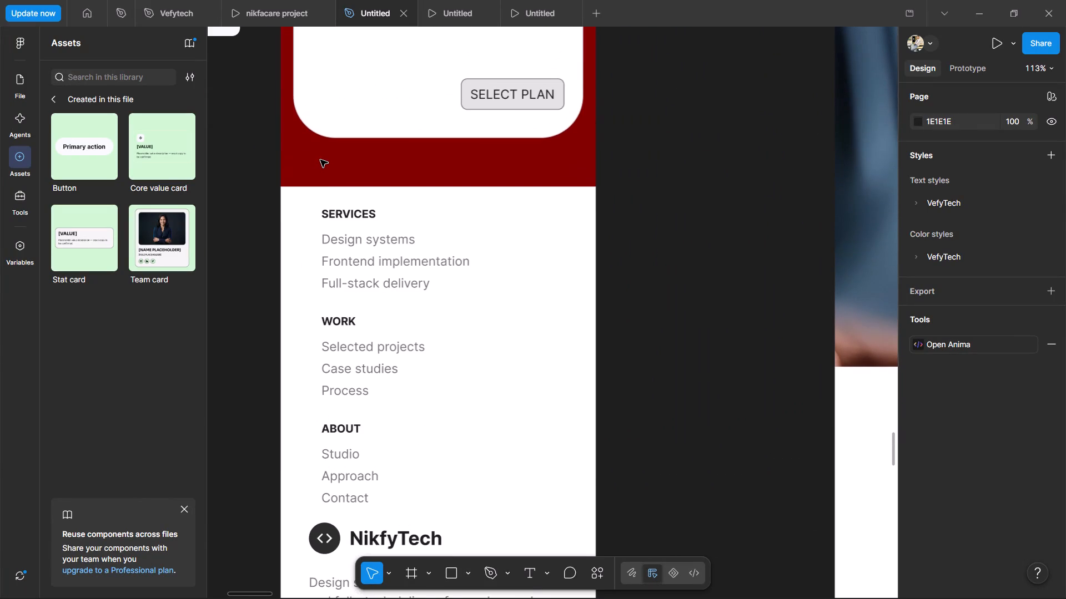
left_click(348, 280)
left_click(379, 353)
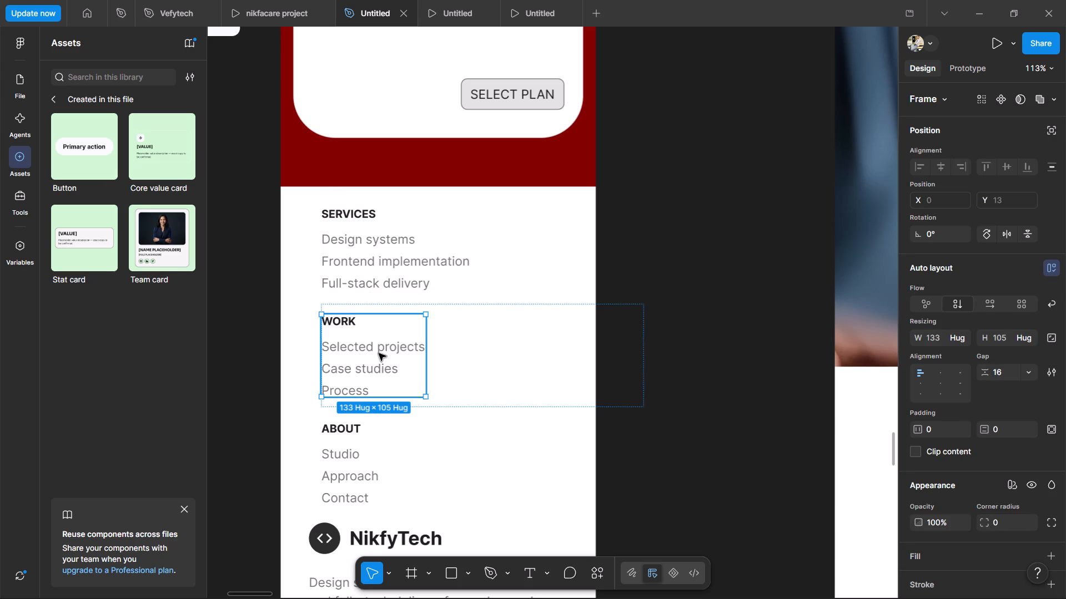
left_click(681, 323)
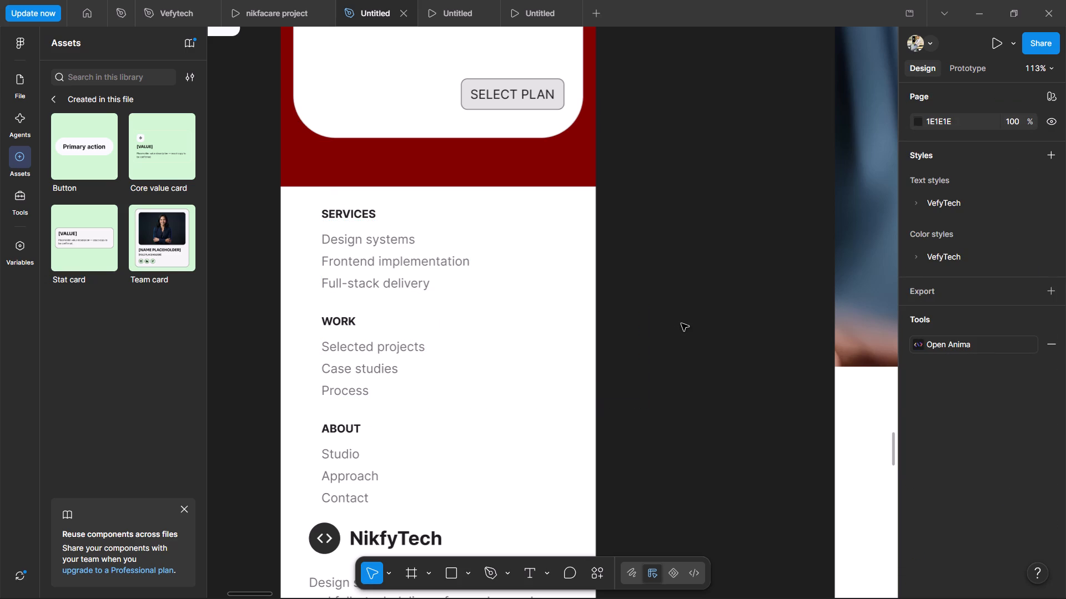
scroll(681, 323, "down", 3)
scroll(681, 323, "up", 2)
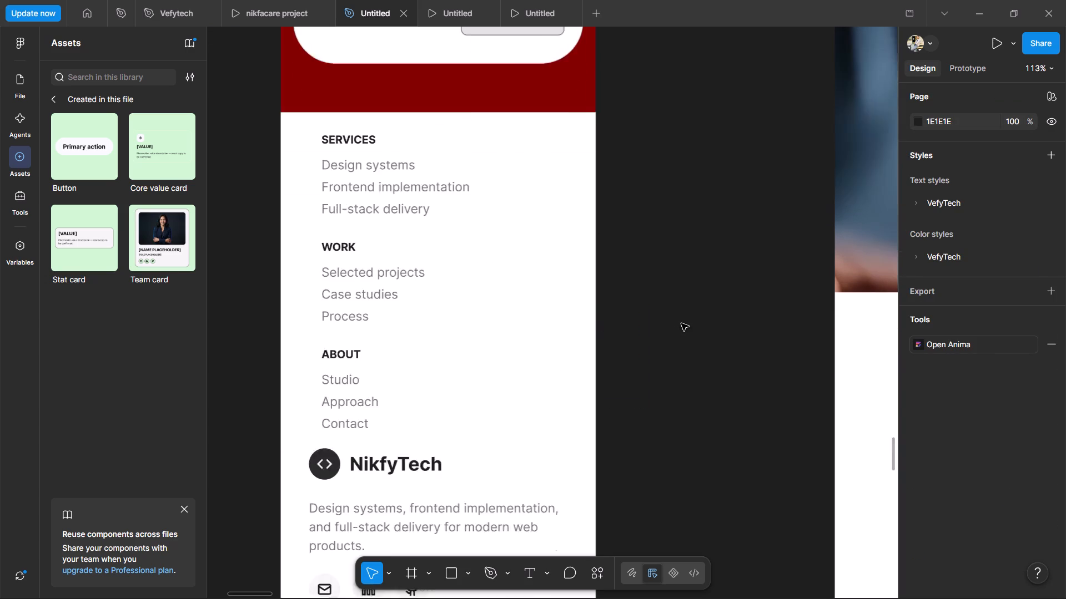
scroll(681, 323, "up", 12)
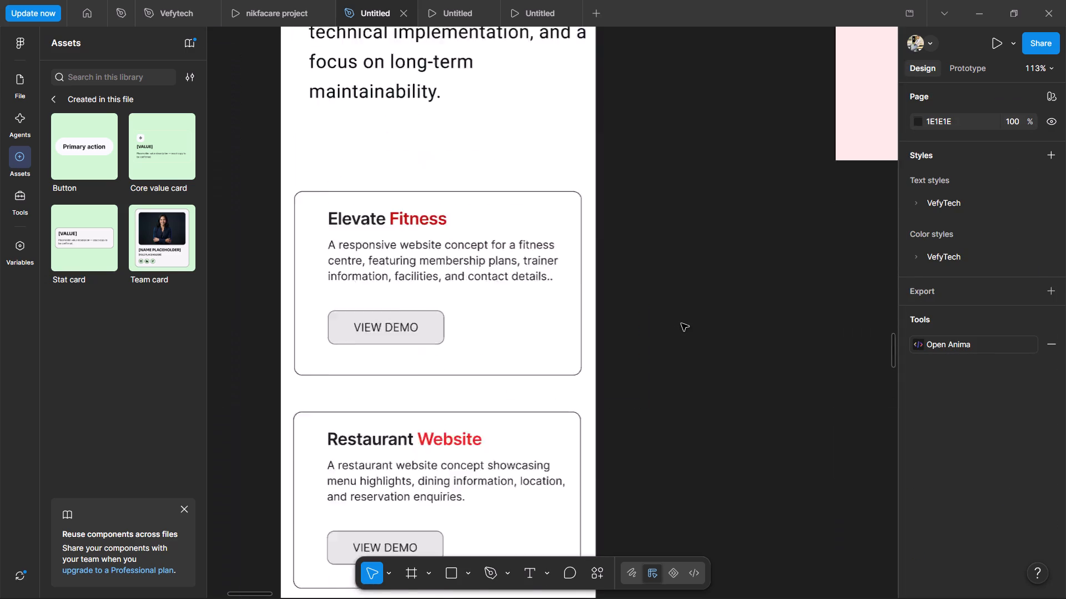
scroll(681, 323, "up", 3)
scroll(681, 323, "left", 3)
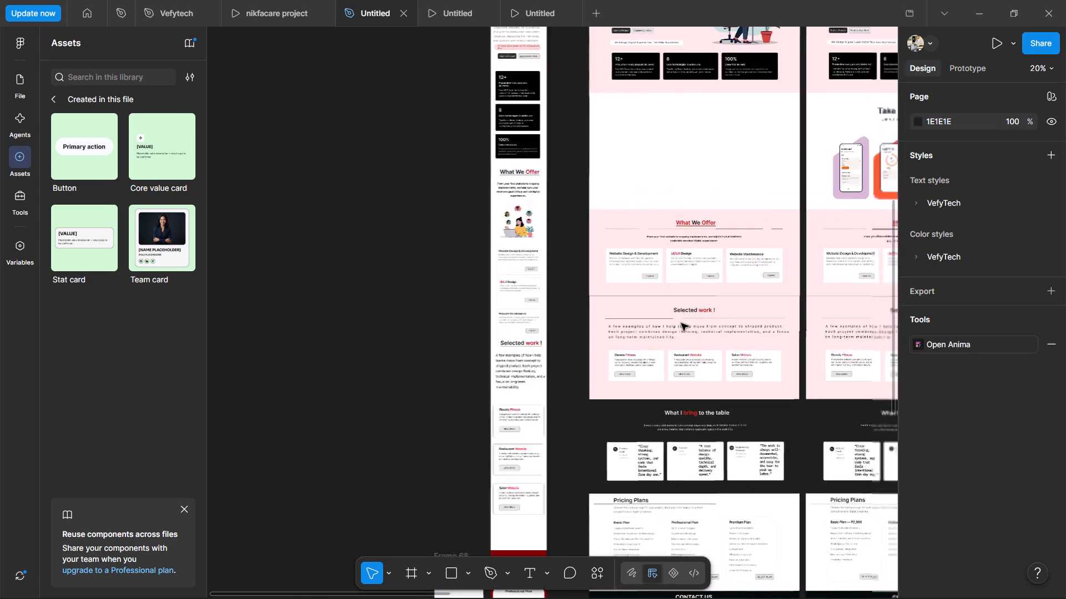
scroll(681, 323, "left", 1)
scroll(681, 323, "up", 2)
scroll(681, 323, "right", 1)
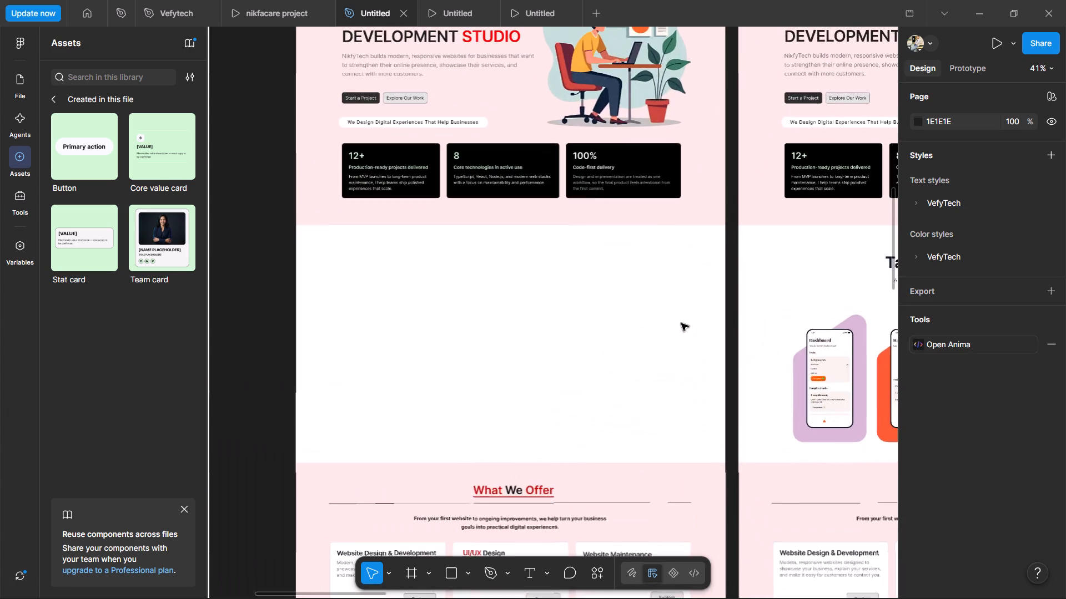
scroll(681, 323, "up", 3)
scroll(681, 323, "right", 3)
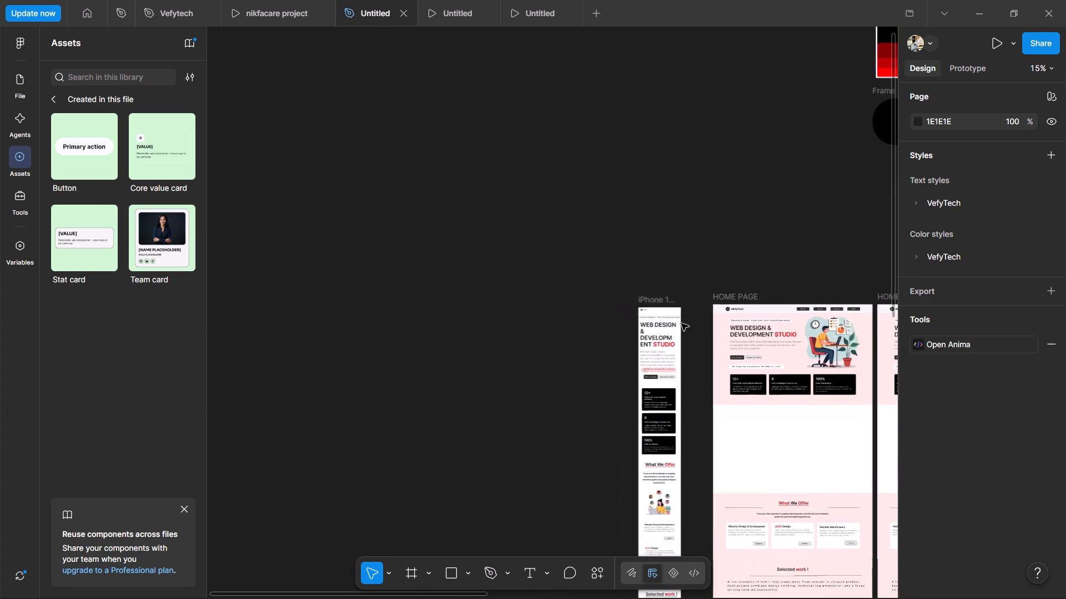
Delete the Contact and Start project buttons and the four page-link buttons from the SERVICES frame's header, leaving only the logo.
scroll(681, 323, "left", 4)
scroll(681, 323, "down", 1)
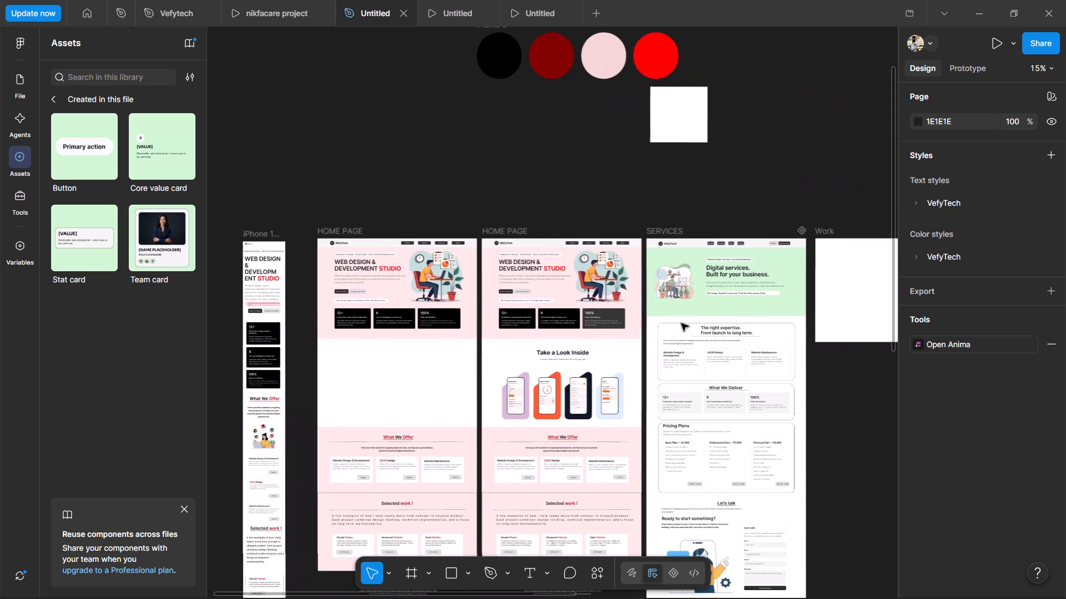
scroll(681, 323, "down", 1)
scroll(681, 323, "left", 1)
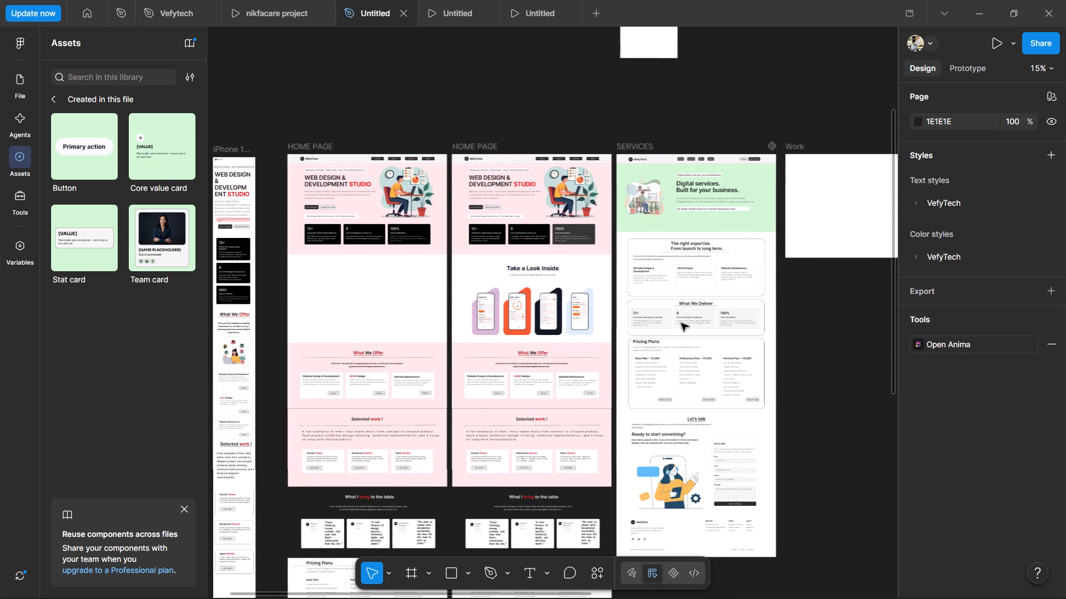
scroll(681, 323, "left", 1)
scroll(681, 323, "up", 3)
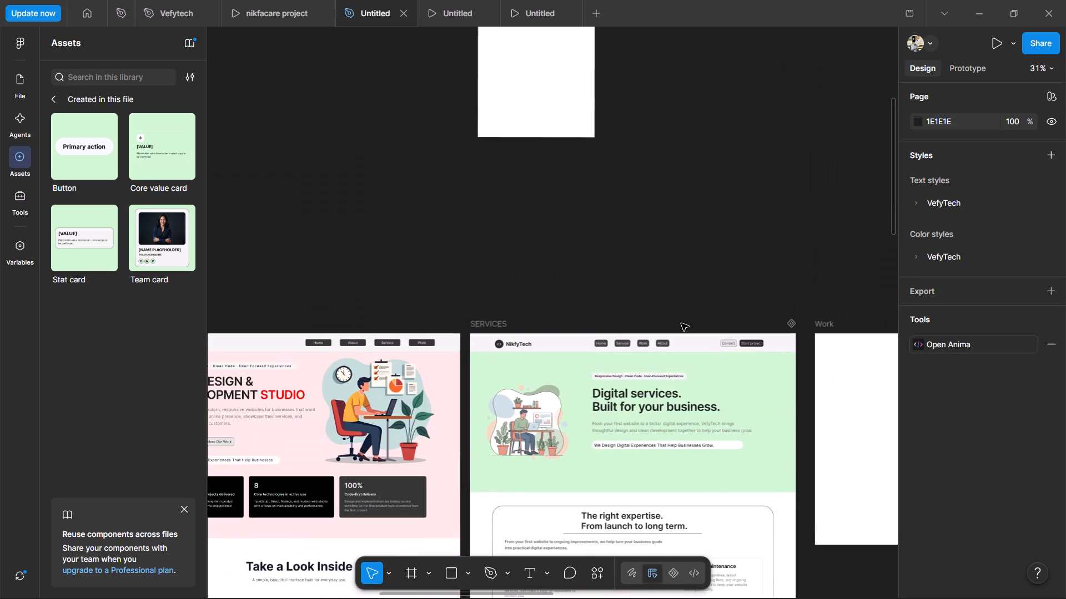
left_click(751, 351)
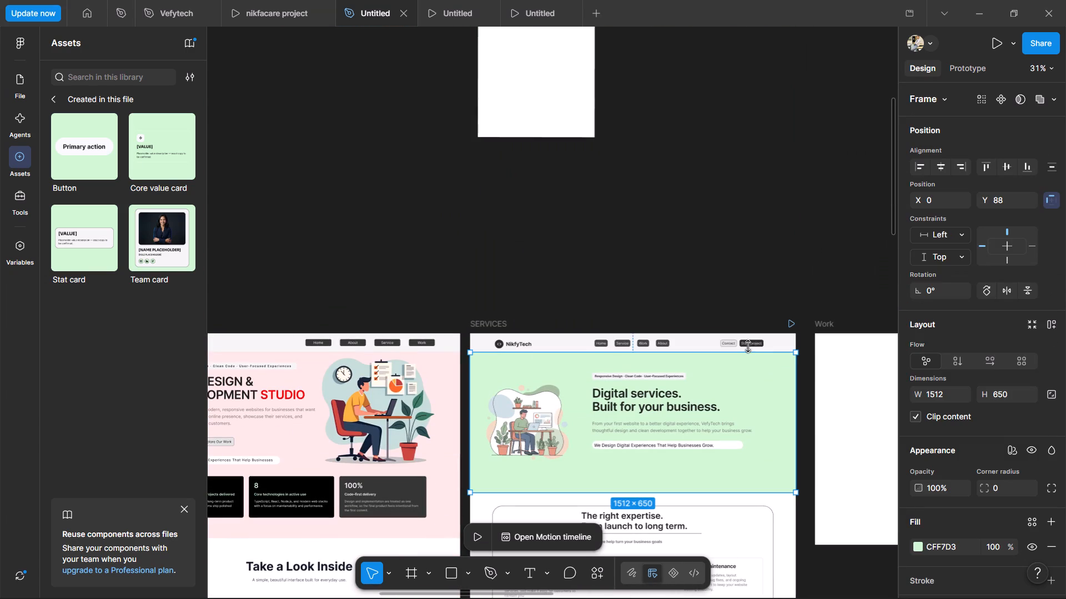
double_click(748, 340)
key("BackSpace")
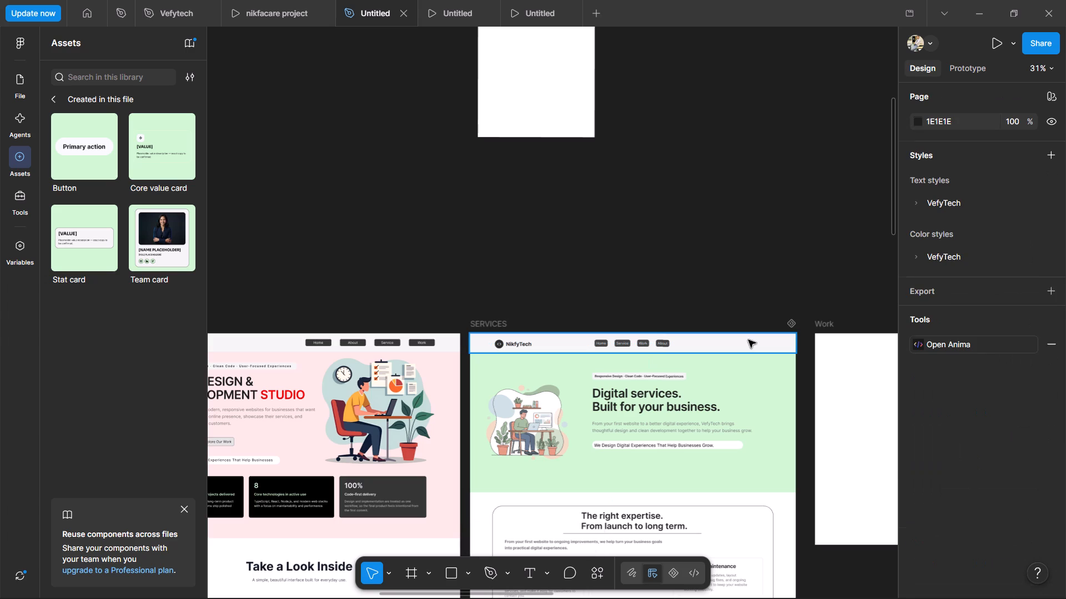
double_click(653, 346)
key("BackSpace")
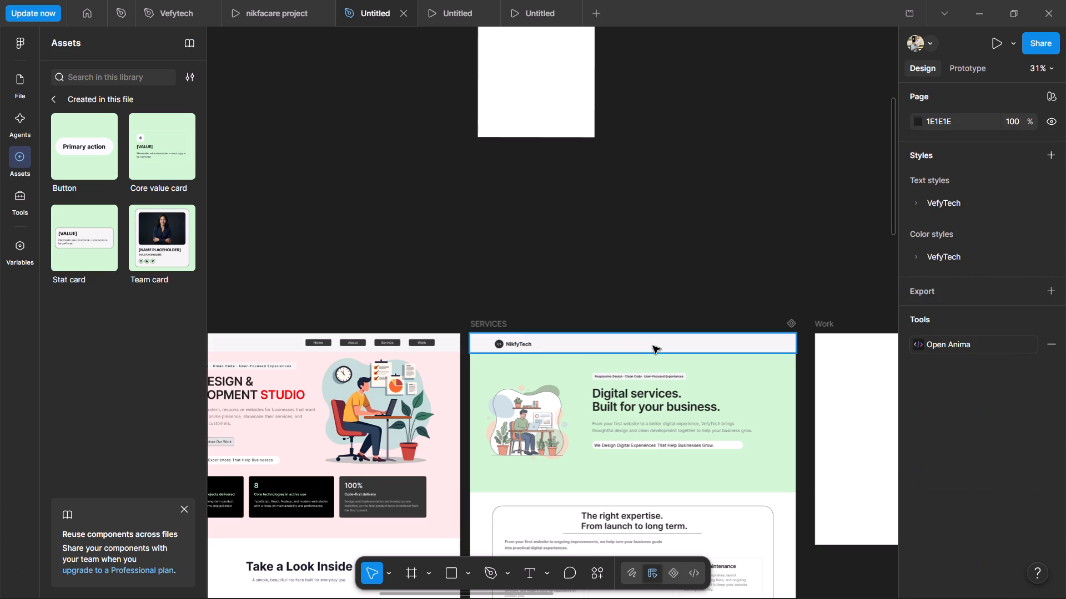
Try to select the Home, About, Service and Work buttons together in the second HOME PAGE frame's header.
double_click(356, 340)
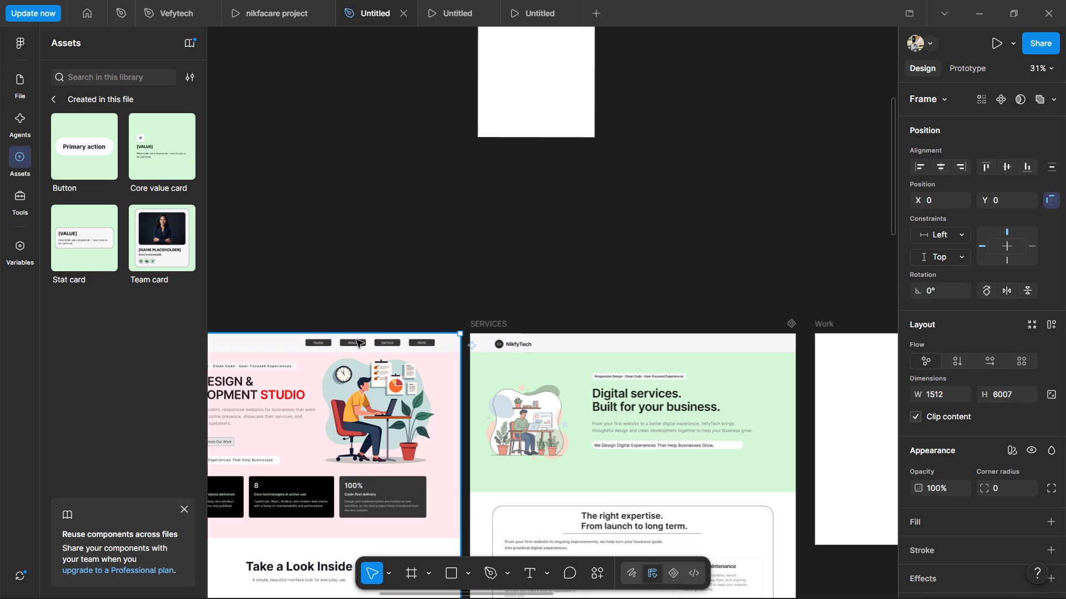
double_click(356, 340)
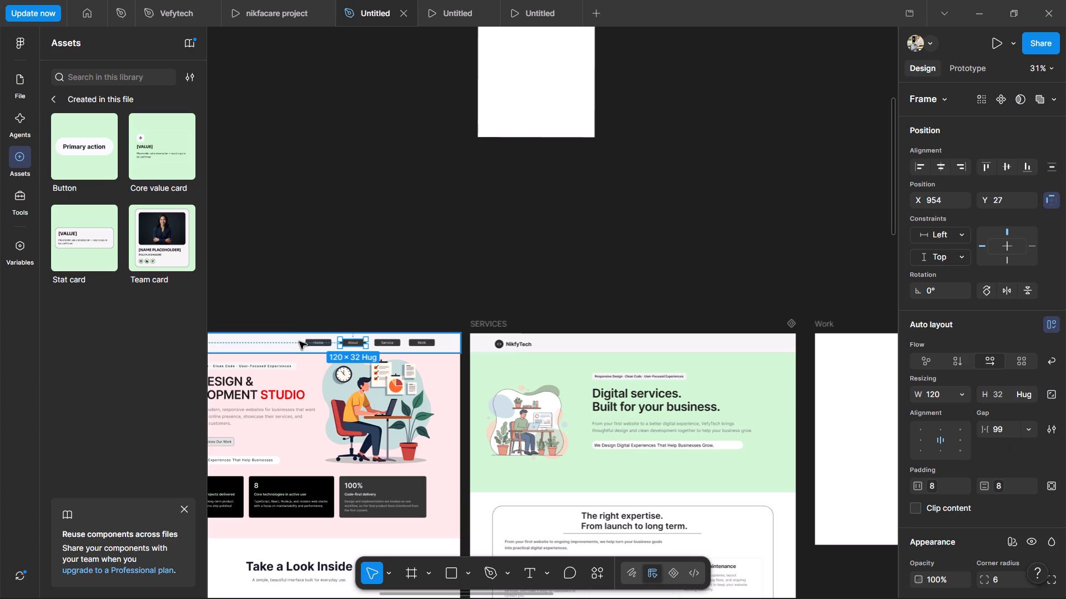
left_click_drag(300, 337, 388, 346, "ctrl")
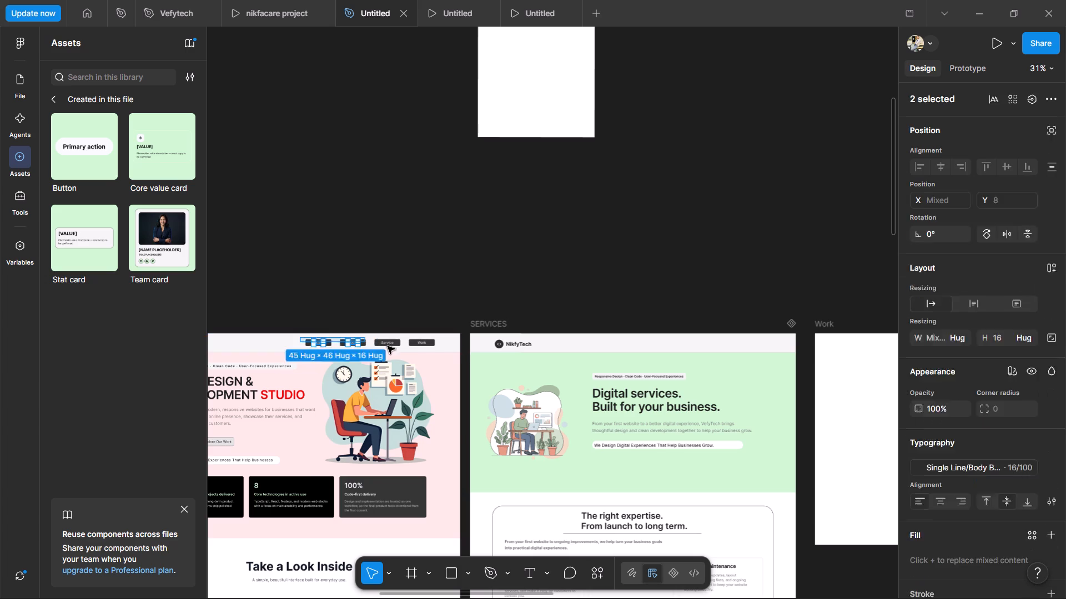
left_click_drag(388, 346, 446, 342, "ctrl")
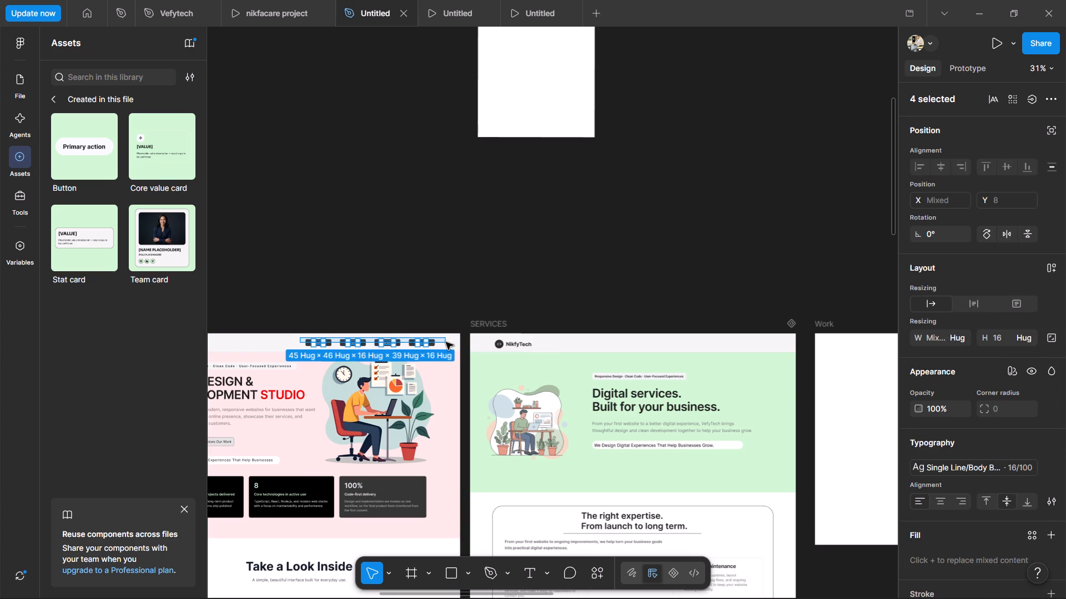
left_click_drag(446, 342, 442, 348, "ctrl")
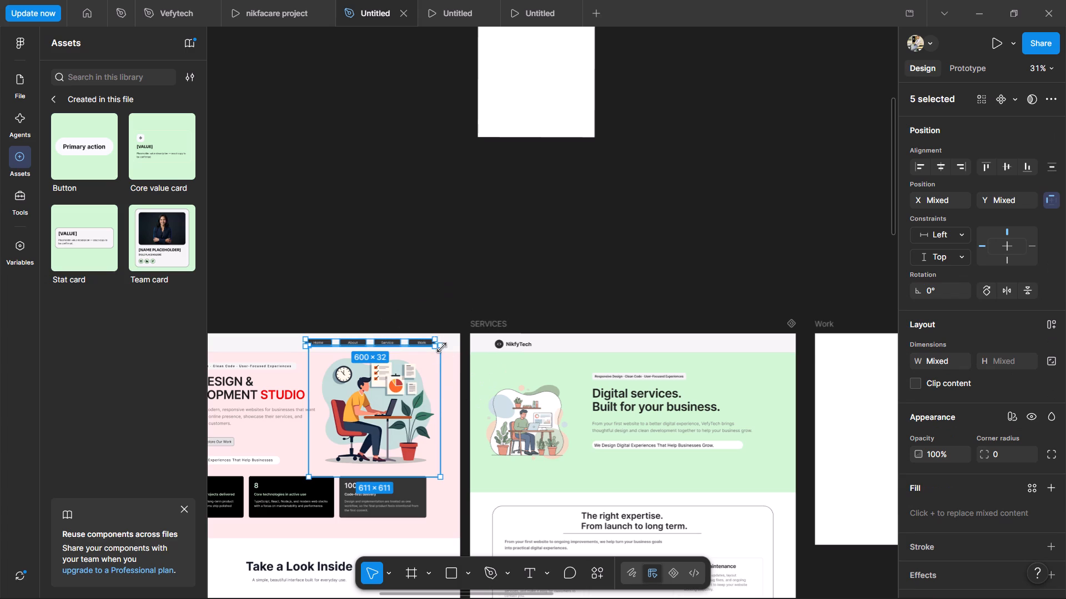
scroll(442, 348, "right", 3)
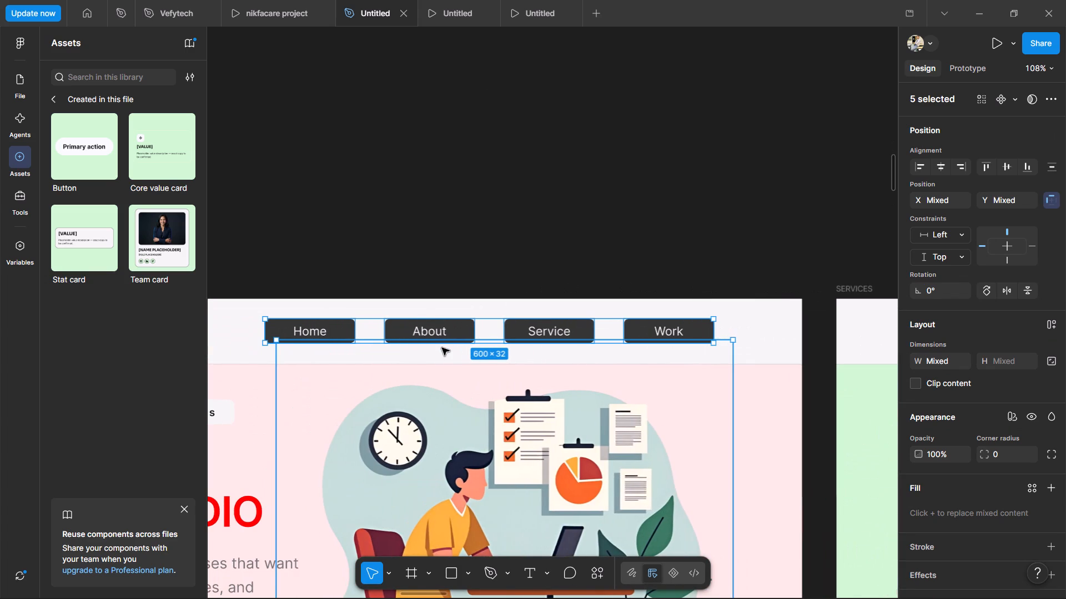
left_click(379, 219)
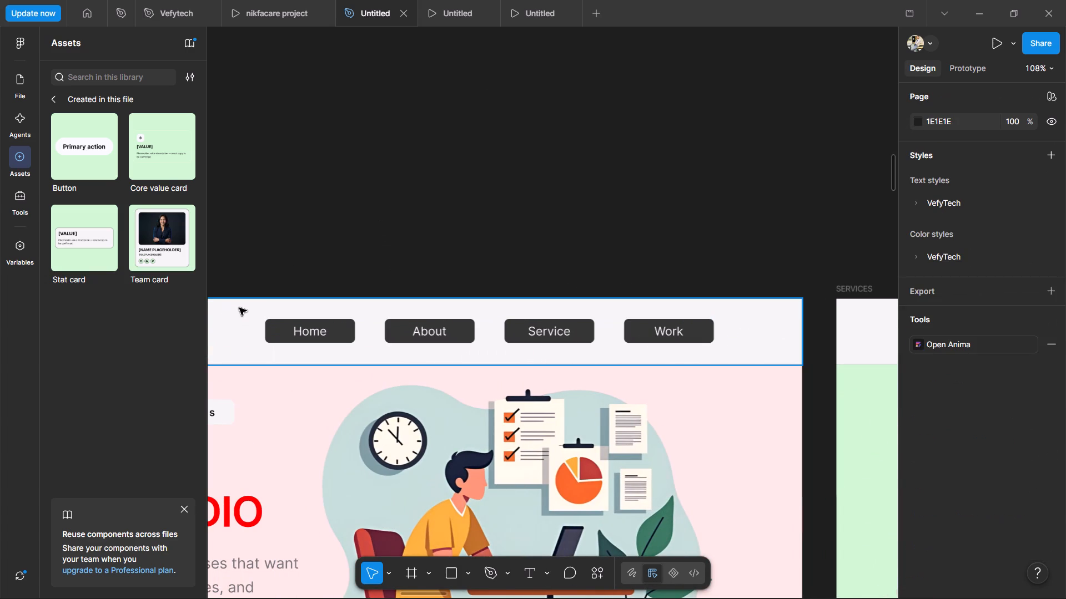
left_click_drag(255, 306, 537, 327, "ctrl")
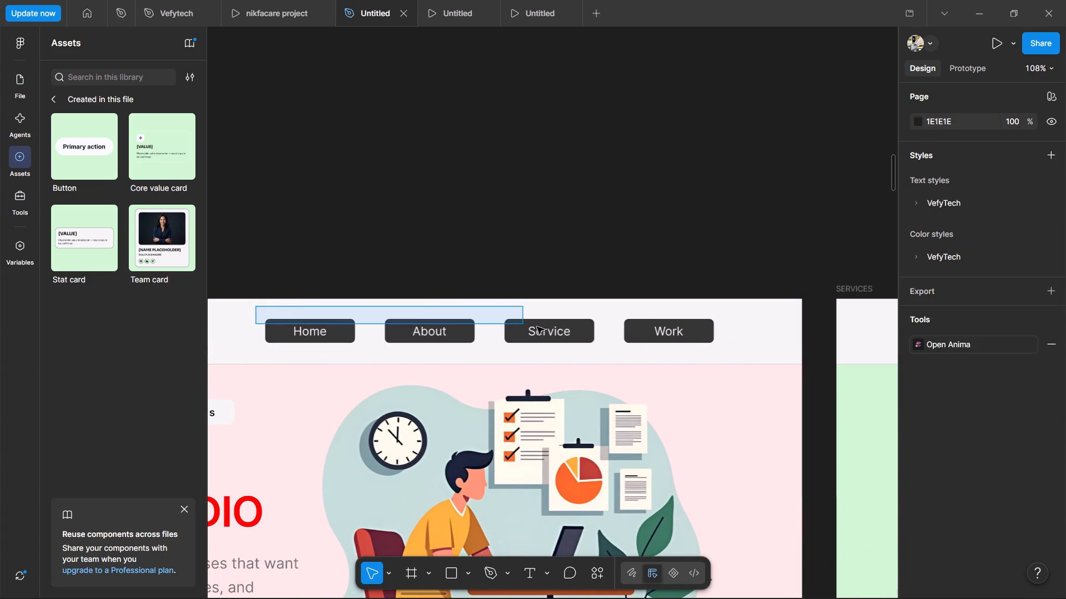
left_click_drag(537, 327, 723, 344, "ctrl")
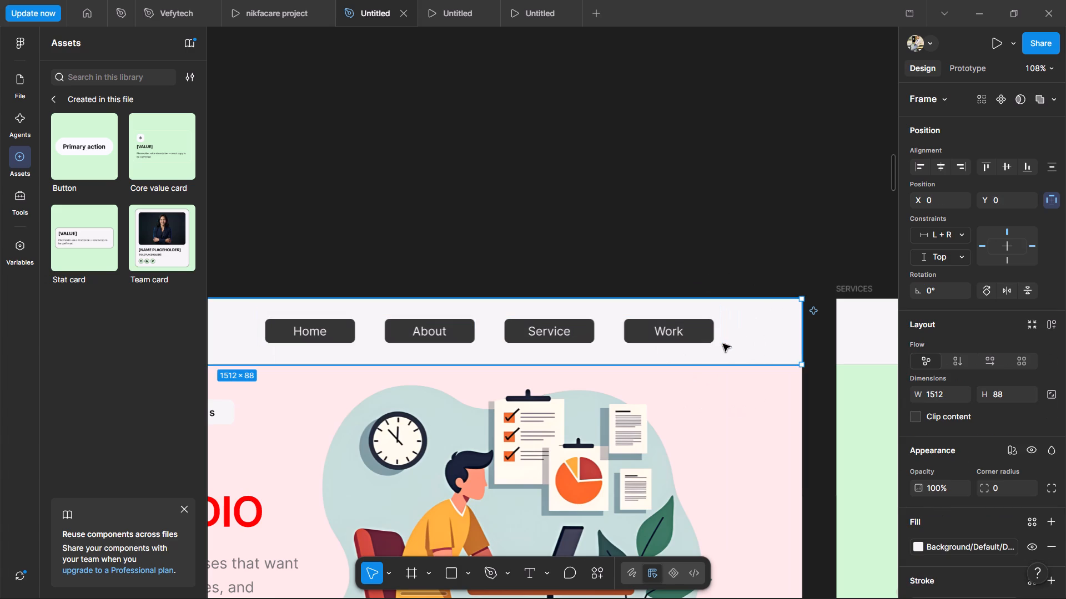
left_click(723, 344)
Look over the HOME PAGE, SERVICES, Work and About Us frames to compare their headers and layout.
scroll(723, 344, "down", 1)
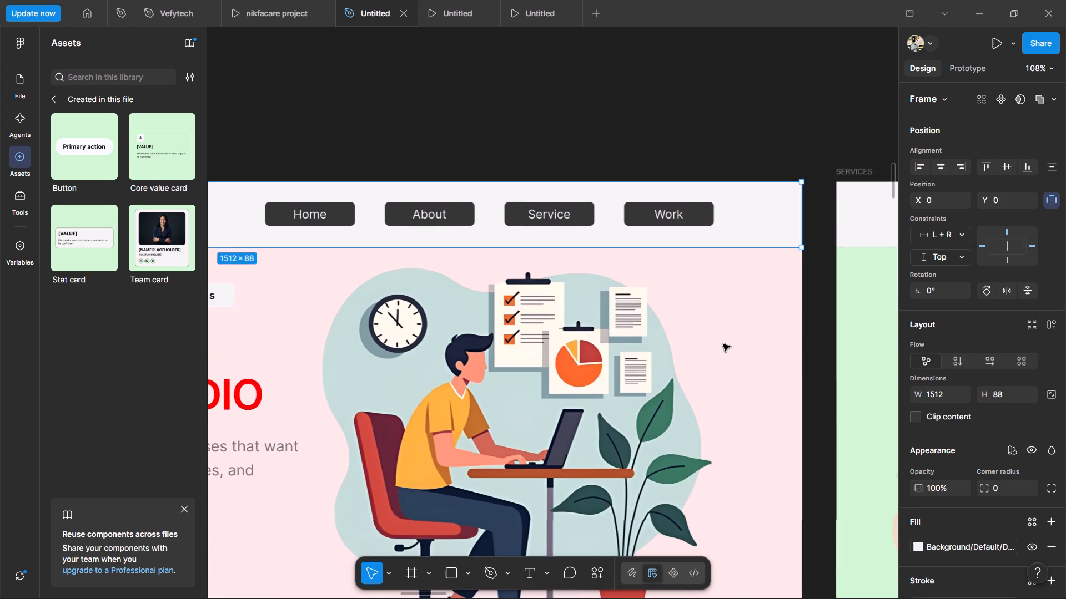
scroll(723, 344, "left", 11)
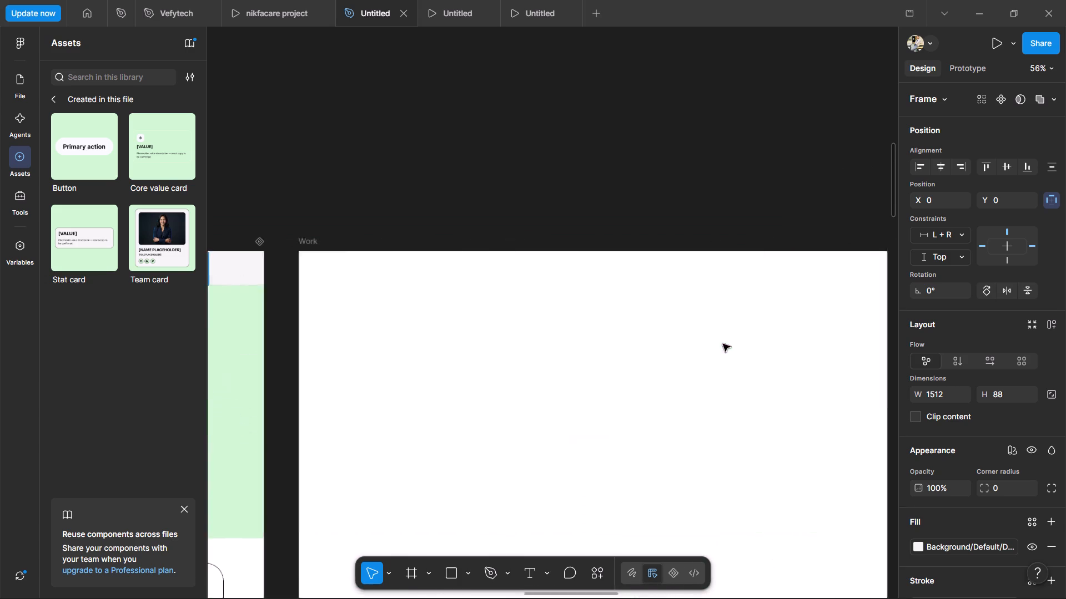
scroll(723, 344, "left", 1)
scroll(723, 344, "right", 4)
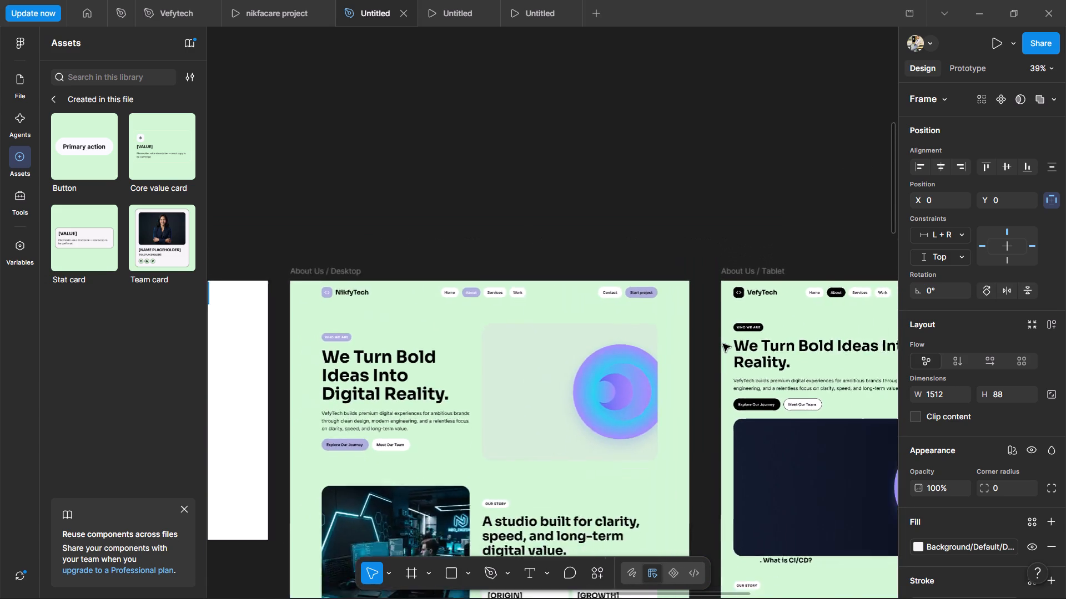
scroll(723, 344, "right", 1)
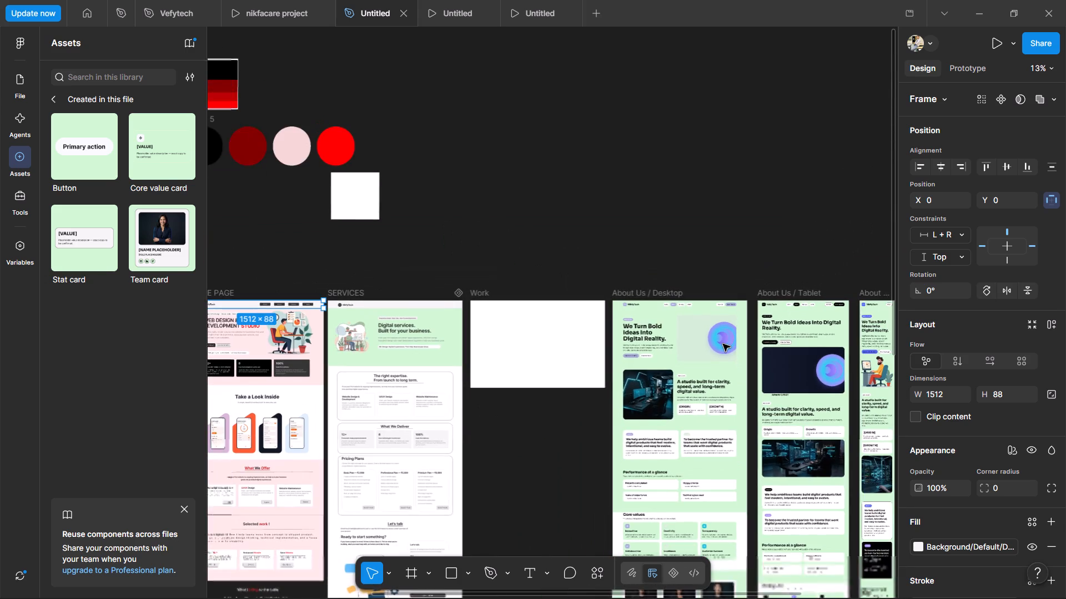
scroll(723, 344, "right", 2)
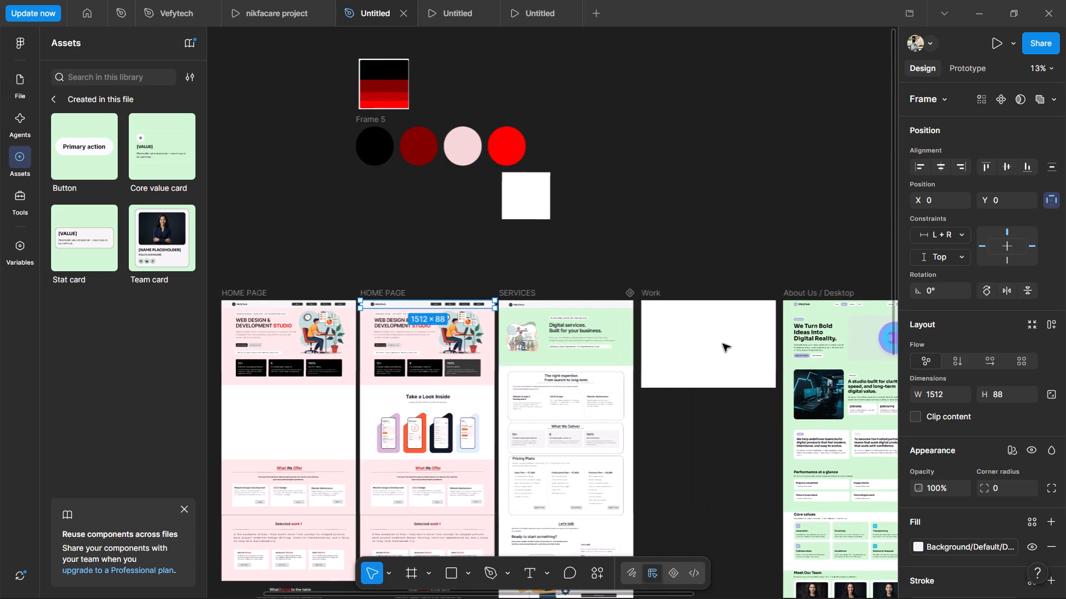
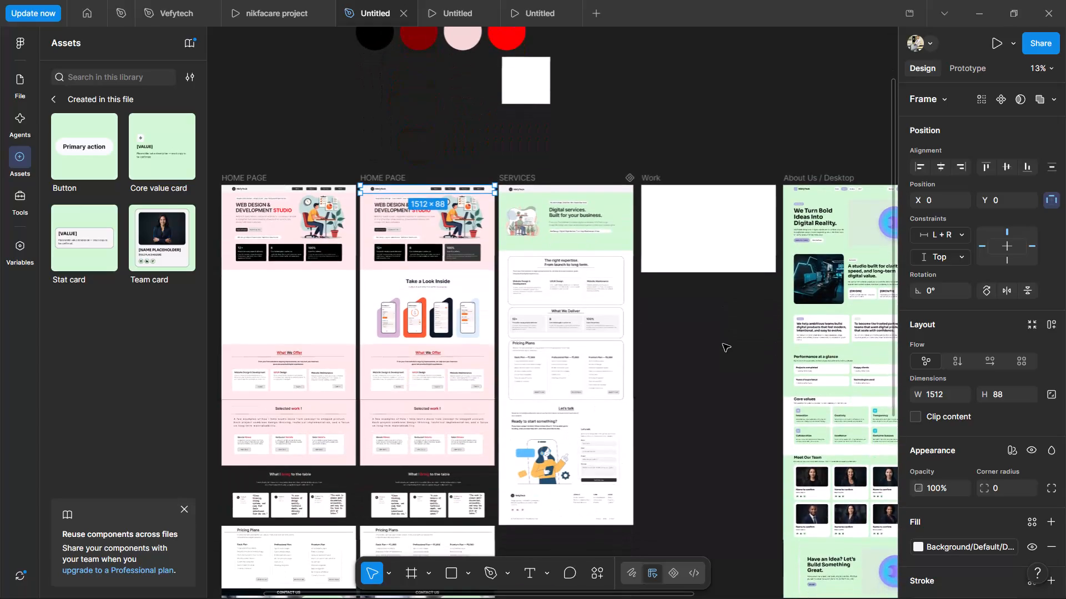
Delete the HOME PAGE frame that lacks the Take a Look Inside section.
scroll(723, 344, "right", 9)
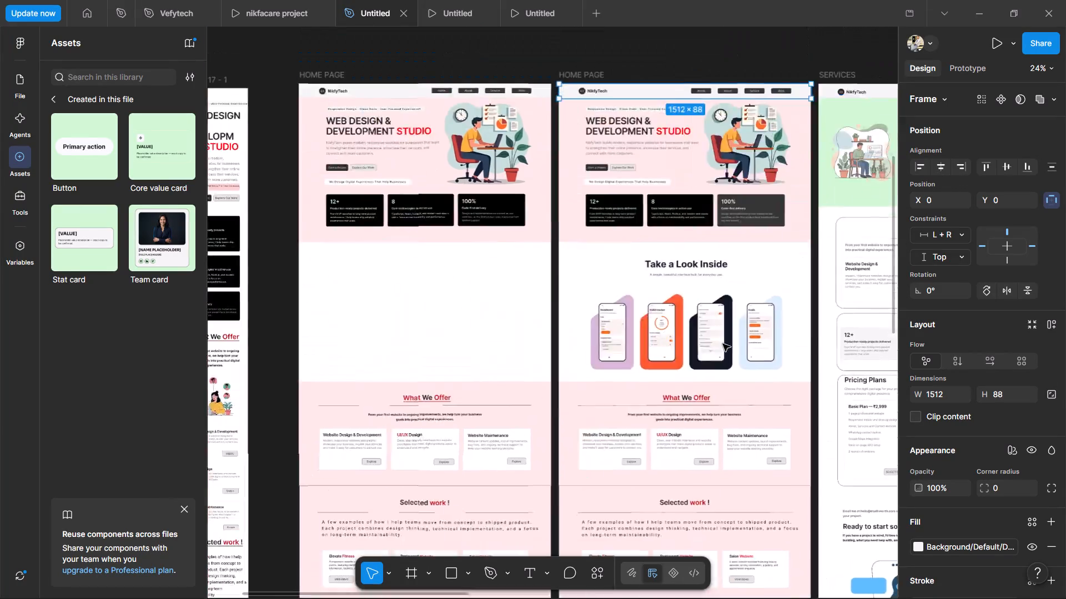
scroll(723, 344, "left", 4)
scroll(723, 344, "right", 5)
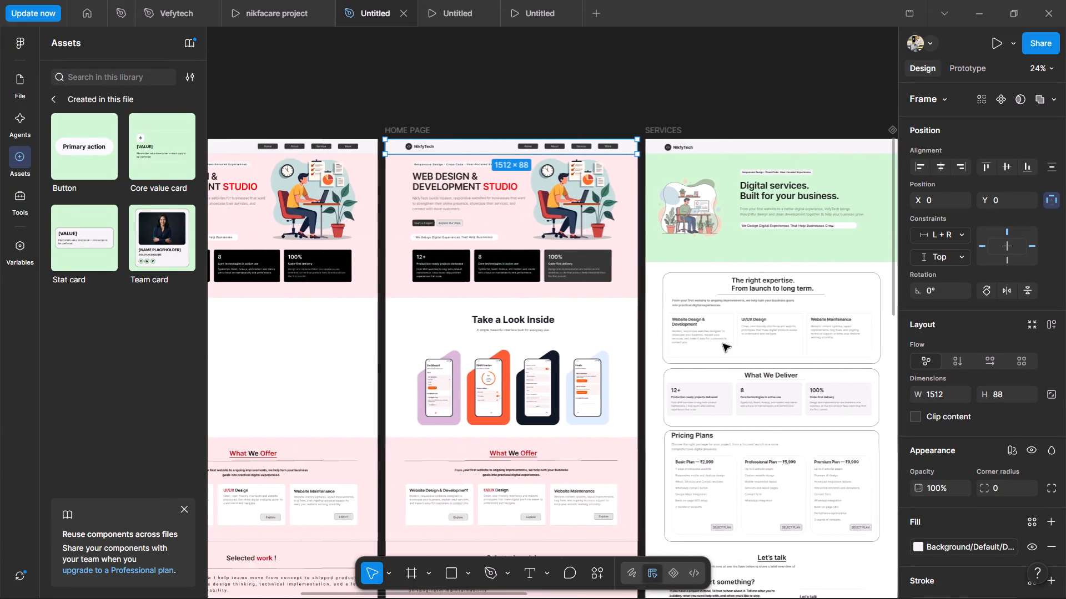
scroll(723, 344, "right", 2)
left_click(364, 135)
key("BackSpace")
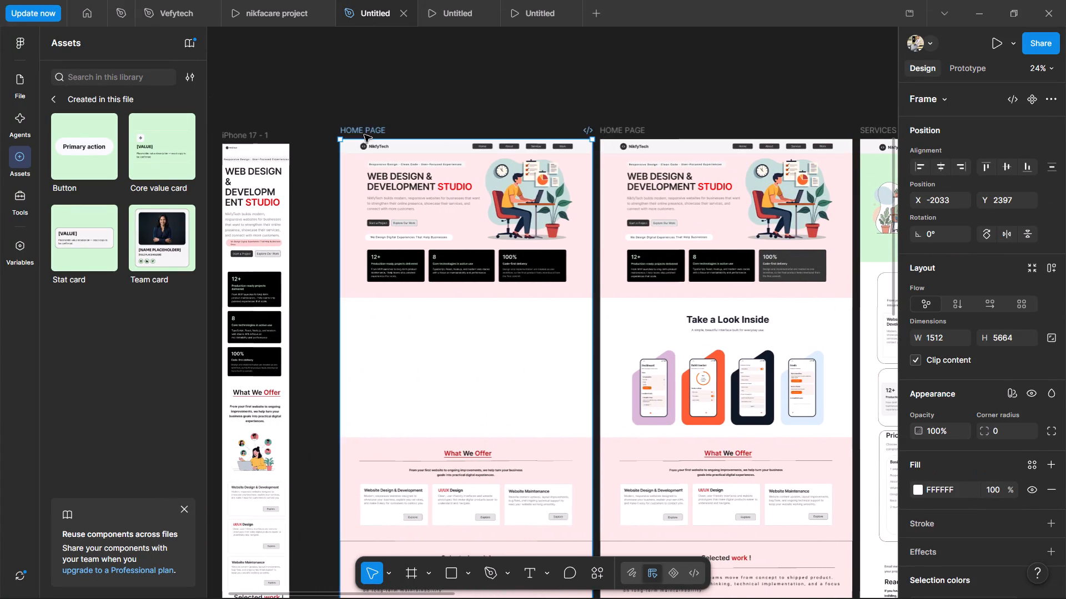
Move the iPhone 17 - 1 frame beside the remaining HOME PAGE frame, aligning their tops, at X -976, Y 2397.
scroll(364, 135, "left", 1)
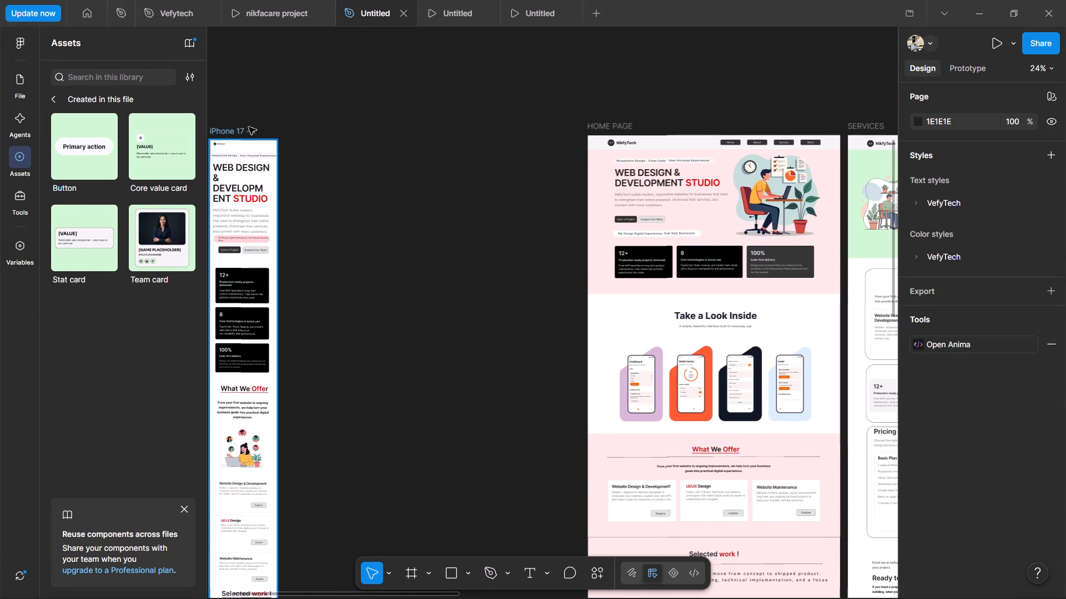
left_click_drag(237, 126, 386, 132)
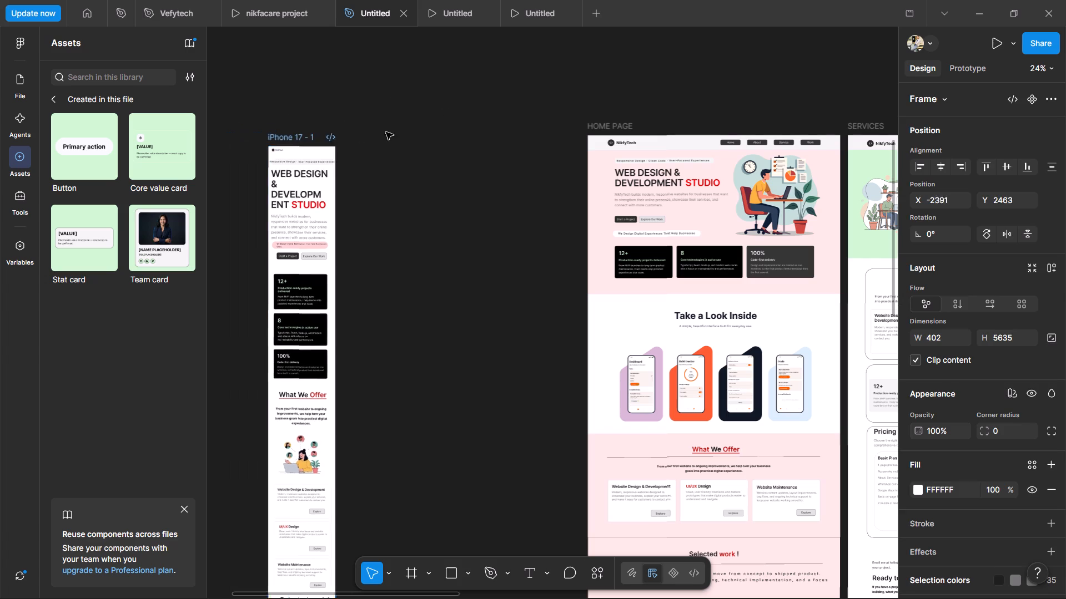
left_click_drag(386, 132, 530, 118)
scroll(530, 118, "down", 1)
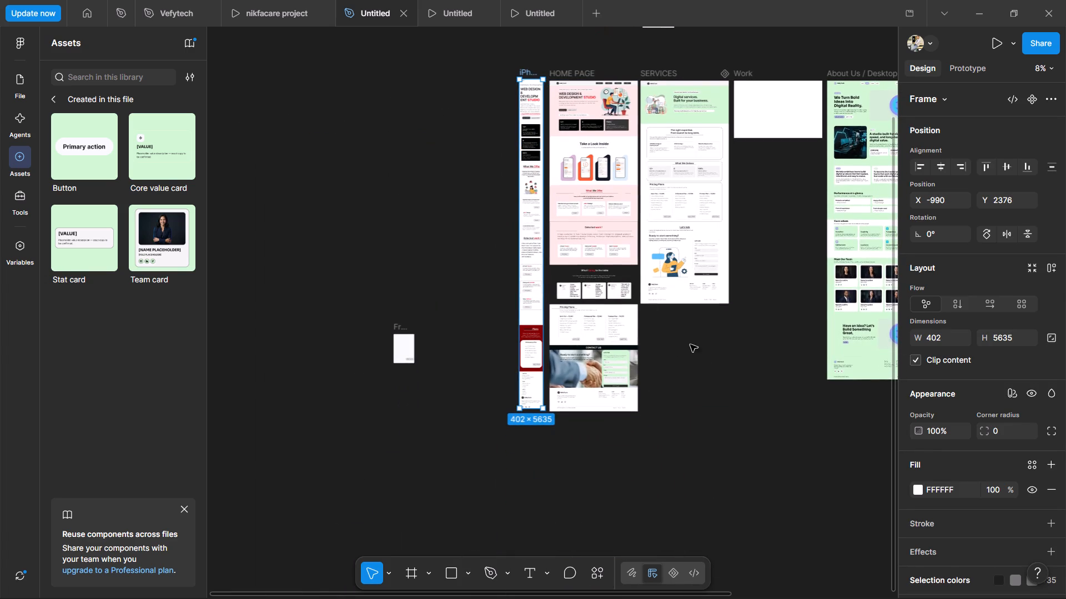
left_click(715, 372)
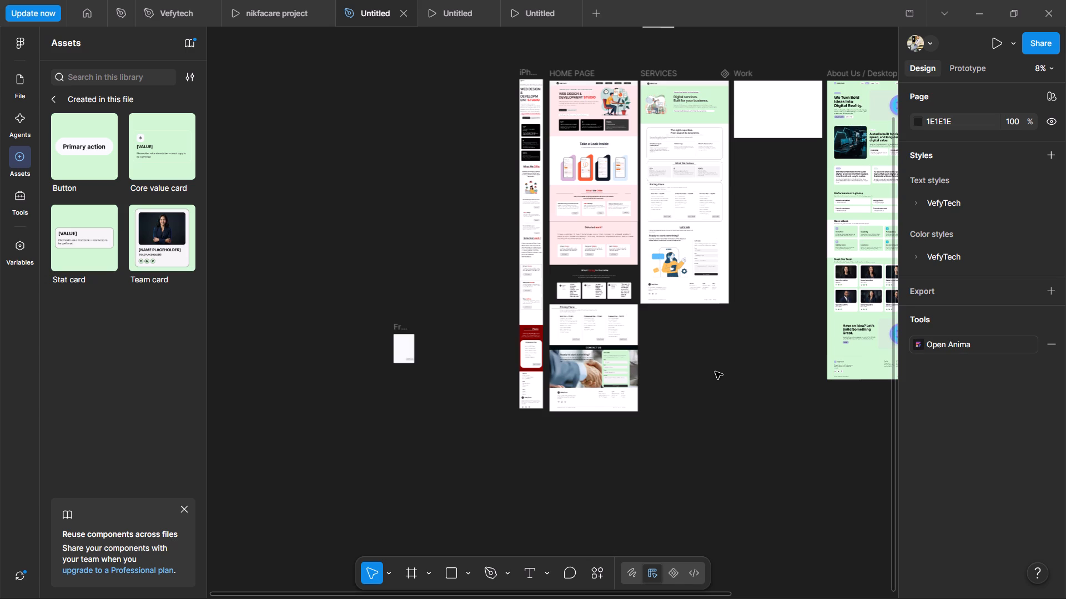
scroll(601, 174, "up", 1)
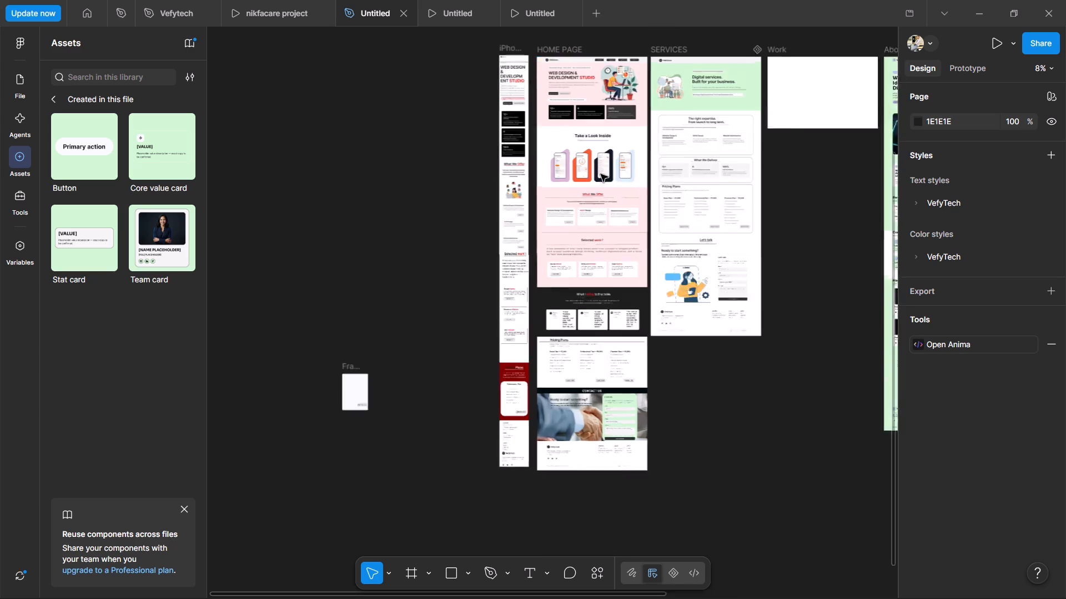
scroll(601, 174, "up", 3)
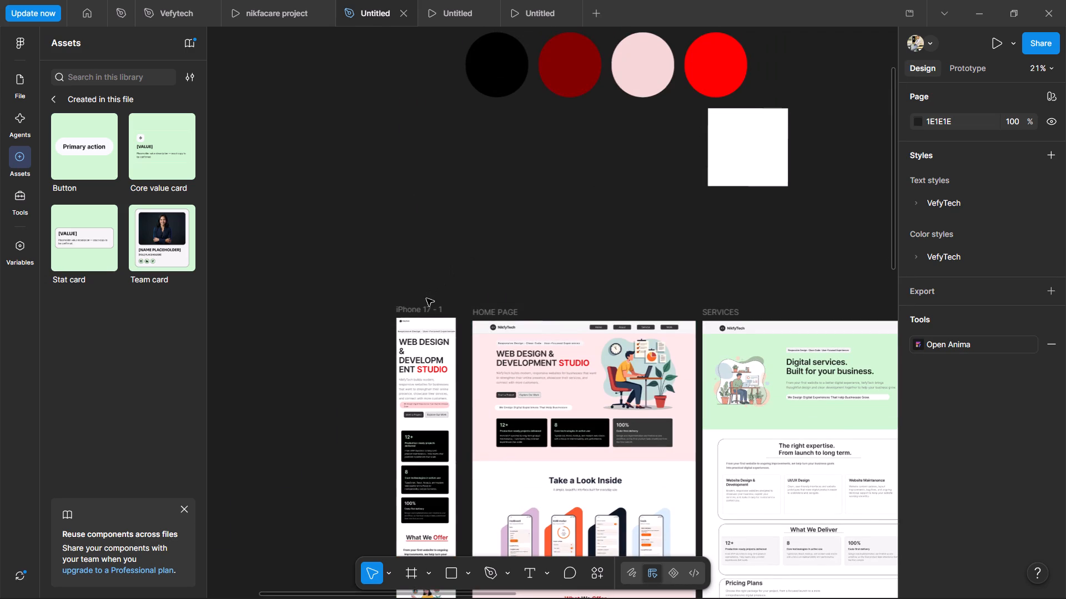
left_click_drag(427, 306, 429, 311)
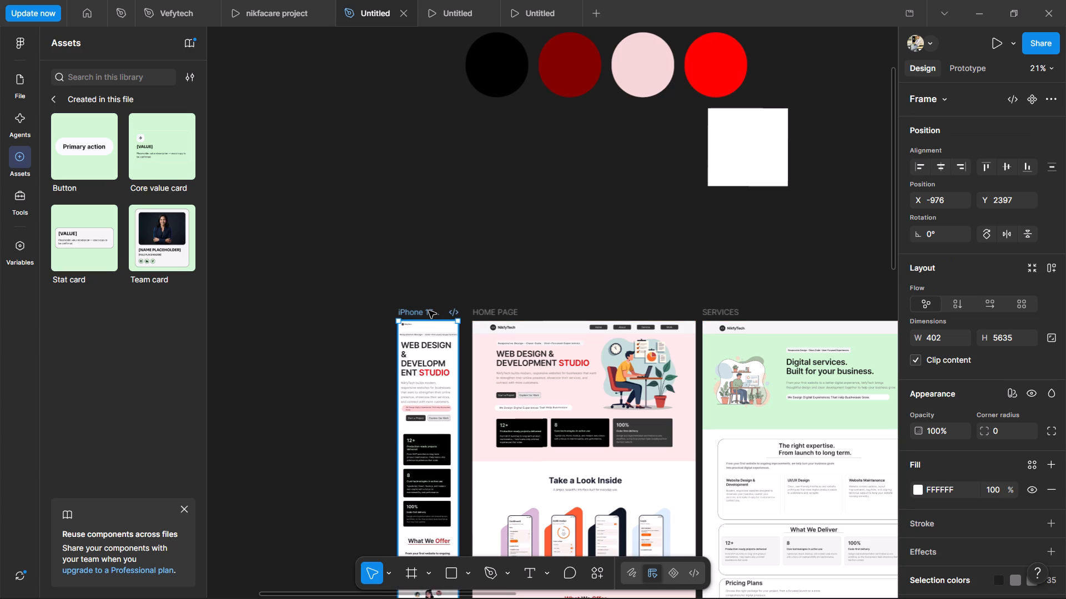
left_click(691, 288)
Look over the iPhone 17 - 1, HOME PAGE, SERVICES, Work and About Us frames to compare their sections and arrangement.
scroll(691, 288, "left", 2)
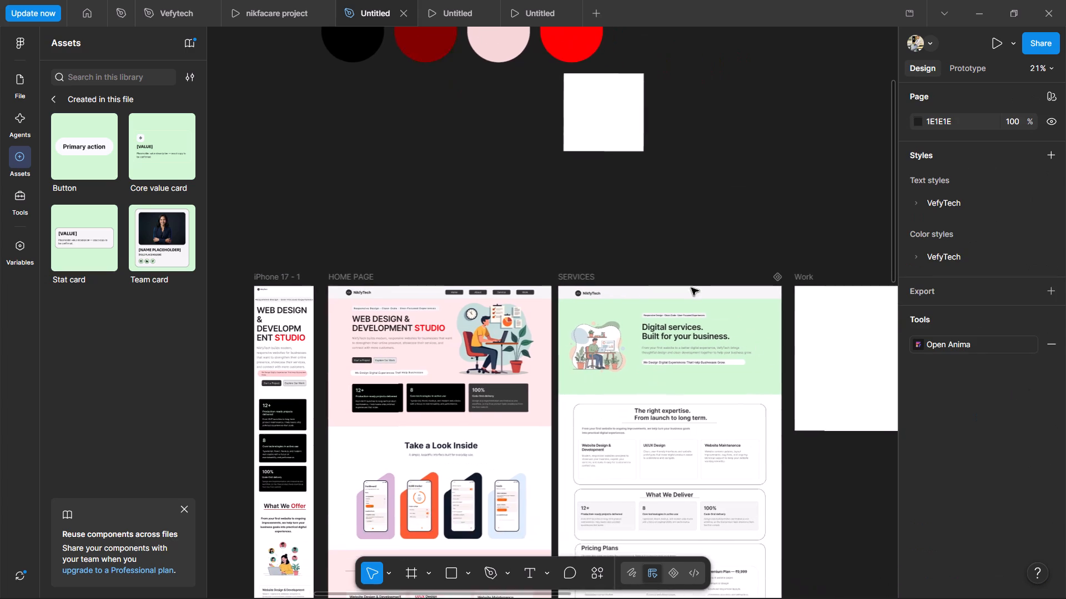
scroll(691, 288, "down", 4)
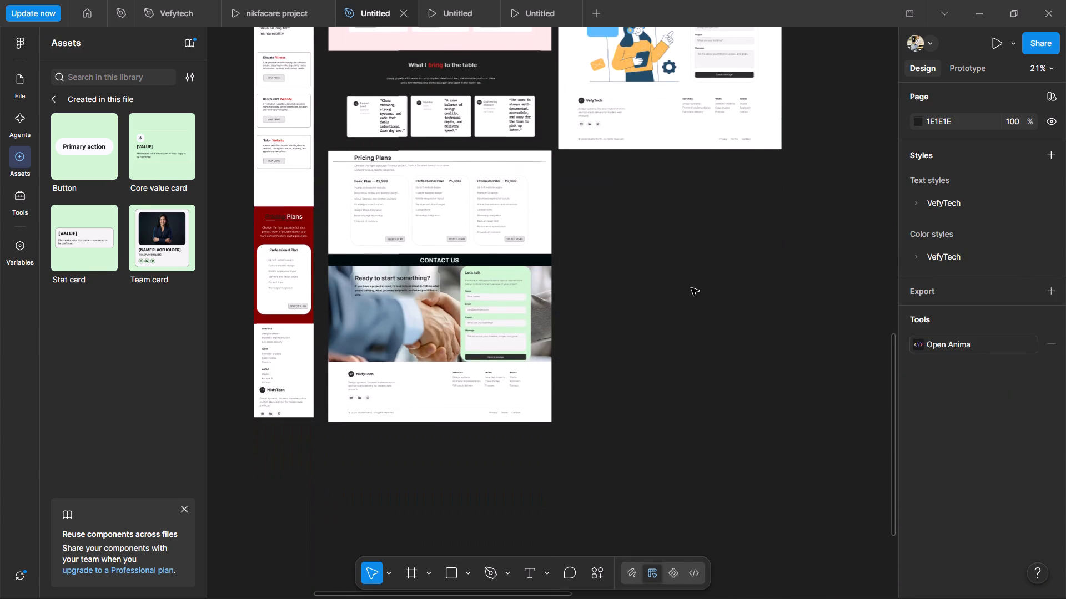
scroll(691, 288, "up", 4)
scroll(691, 288, "down", 2)
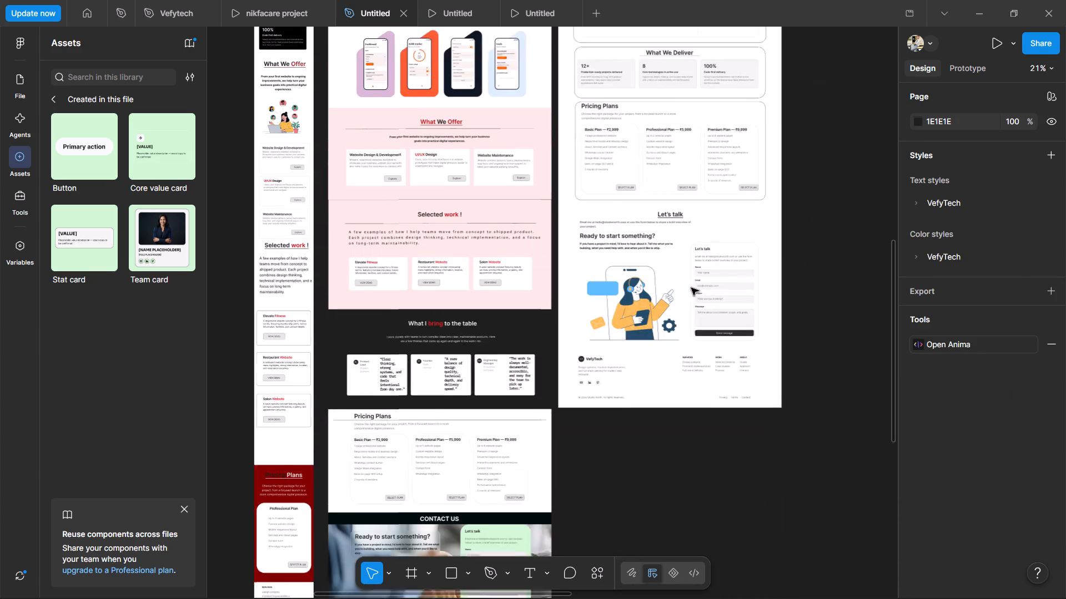
scroll(691, 288, "down", 1)
scroll(691, 288, "up", 3)
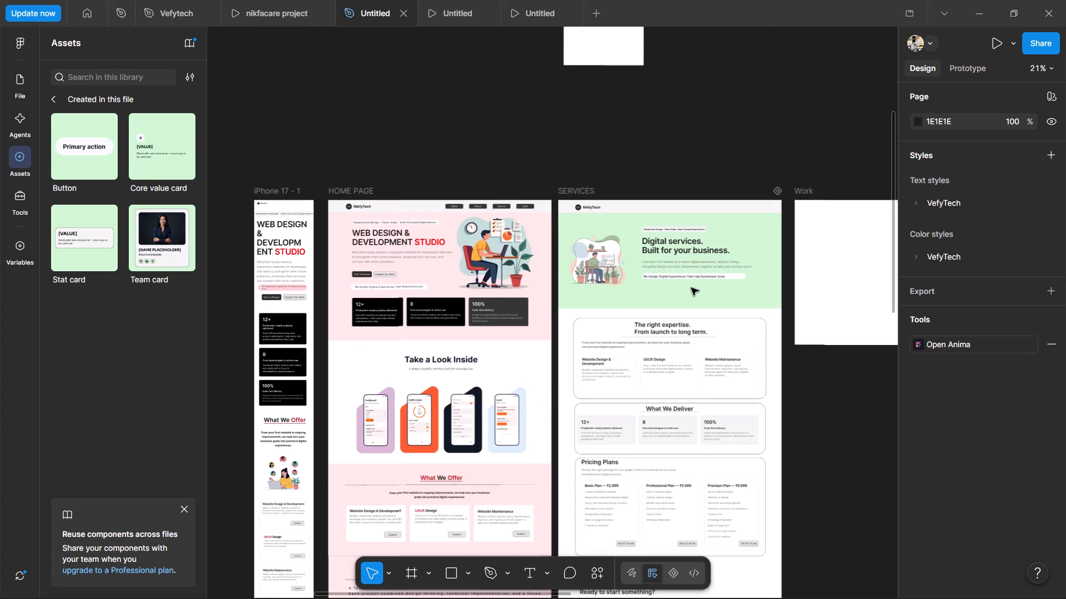
scroll(691, 288, "left", 3)
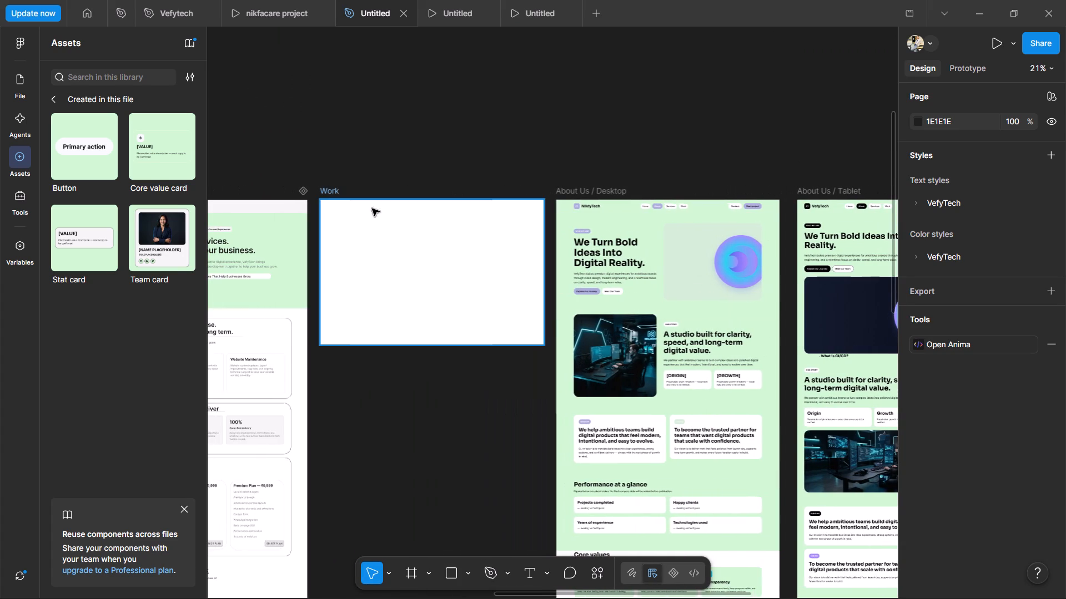
left_click(318, 192)
scroll(318, 192, "right", 1)
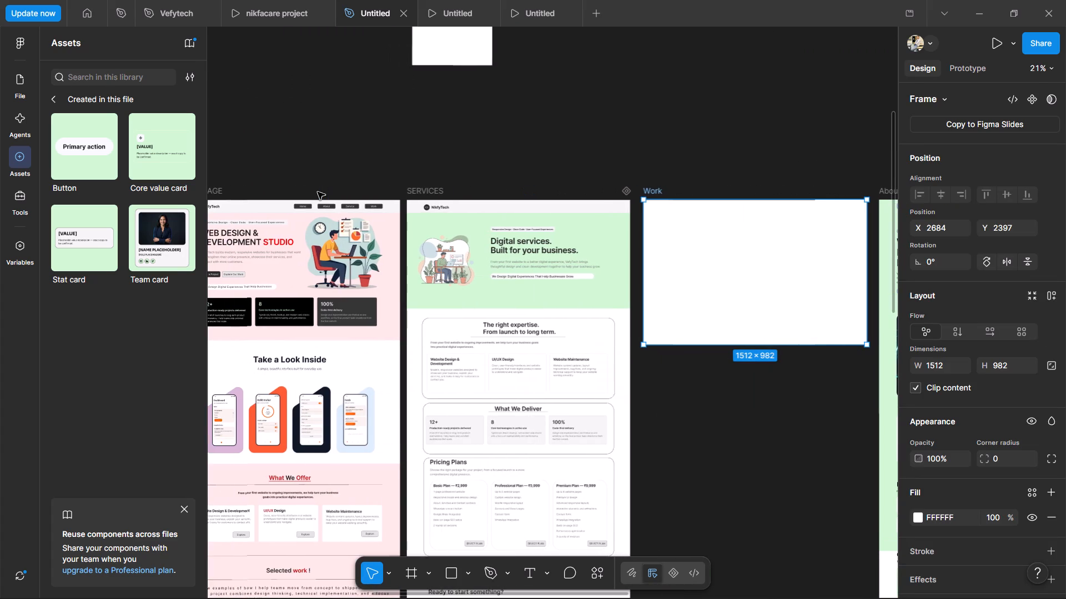
scroll(318, 192, "right", 2)
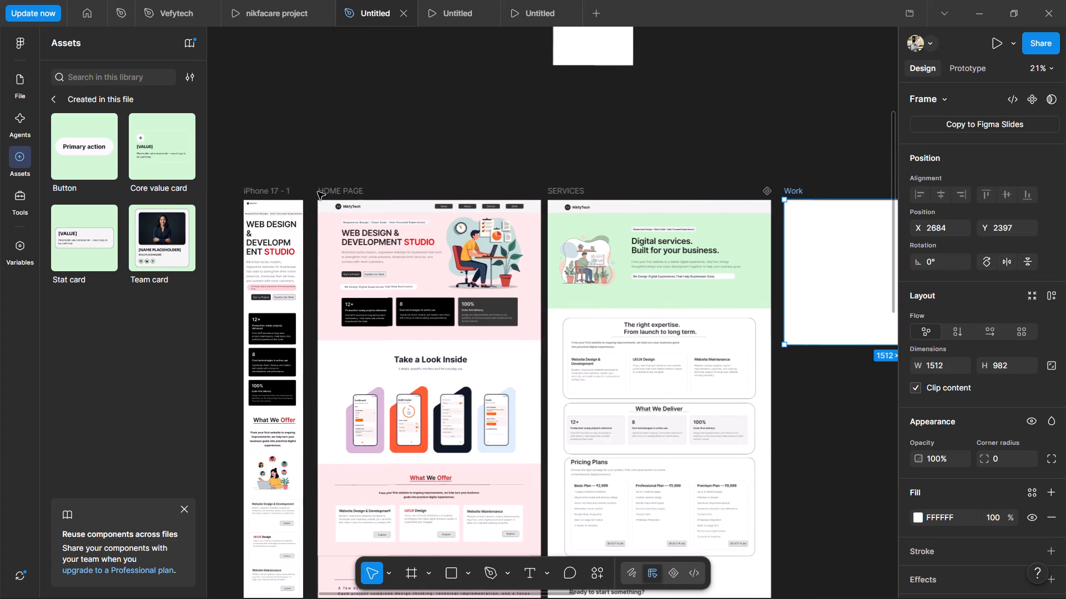
scroll(318, 192, "right", 3)
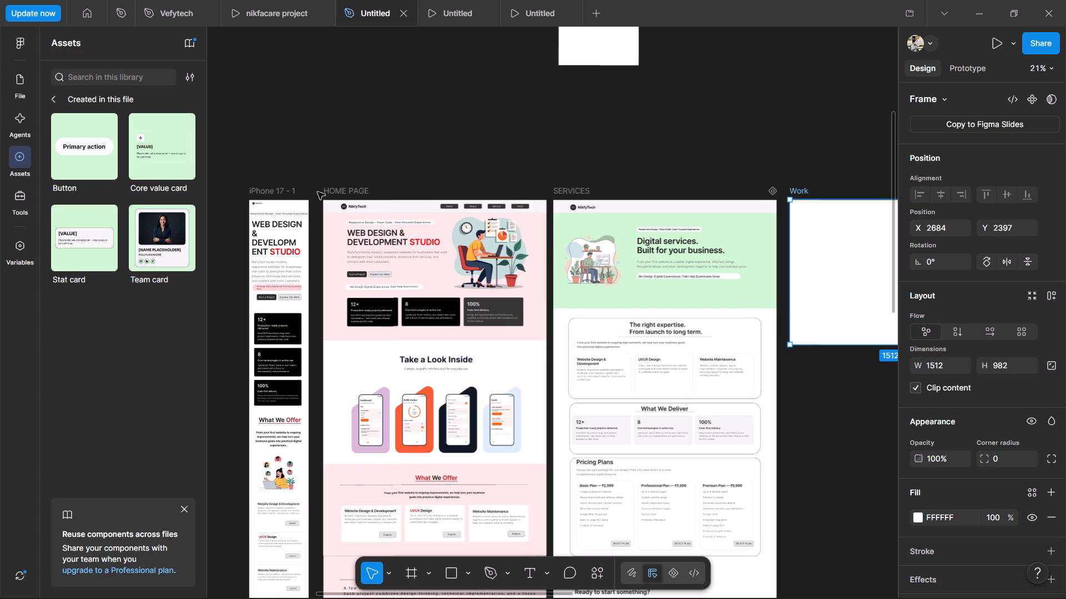
Browse the tools, the VefyTech / About variables and the Simple Design System library's component categories.
left_click(22, 191)
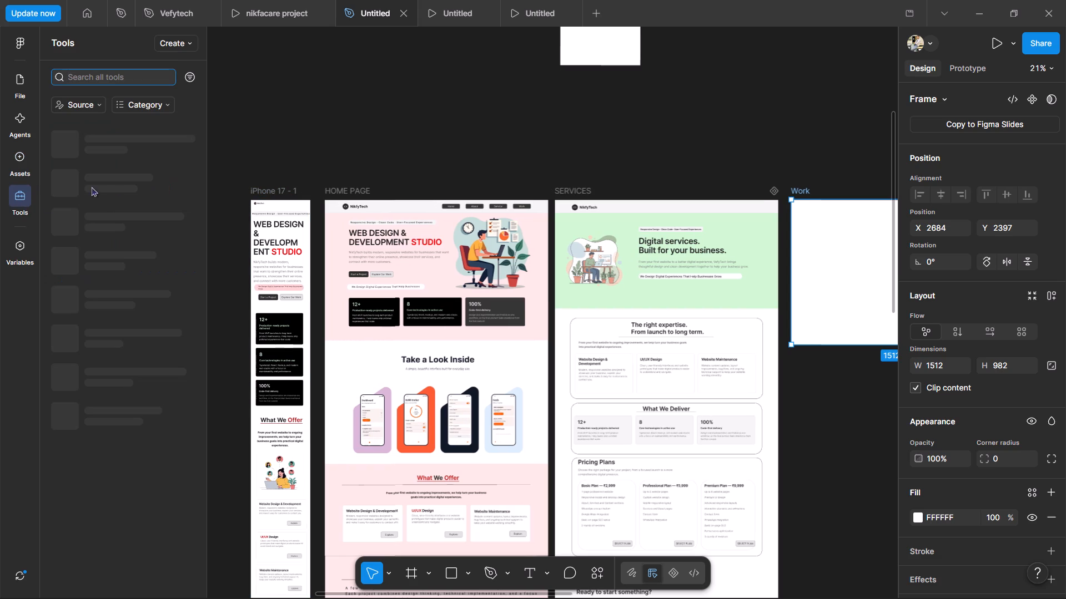
left_click(22, 241)
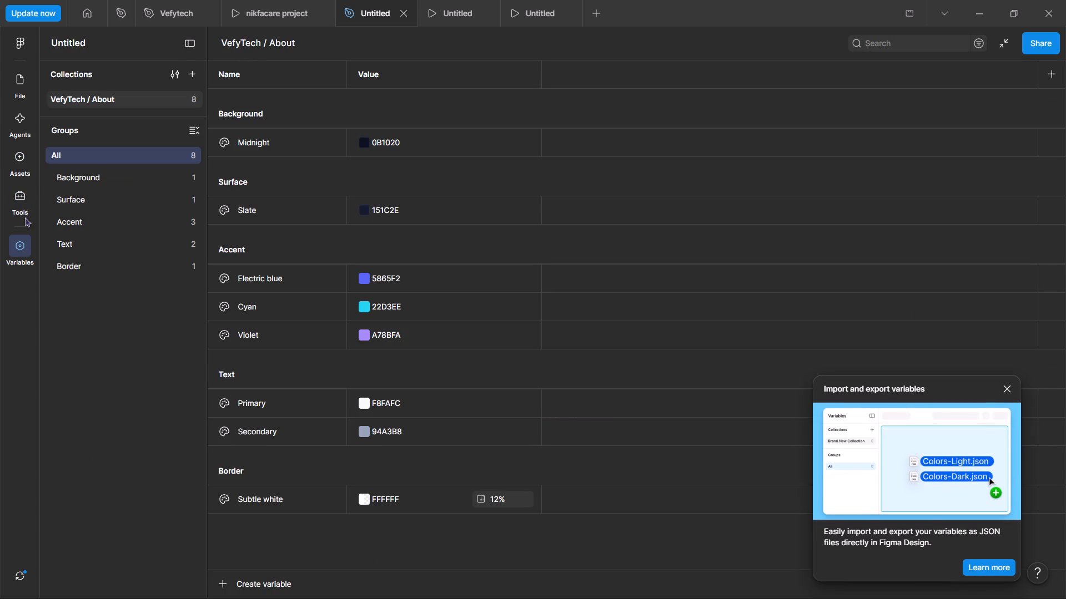
left_click(18, 160)
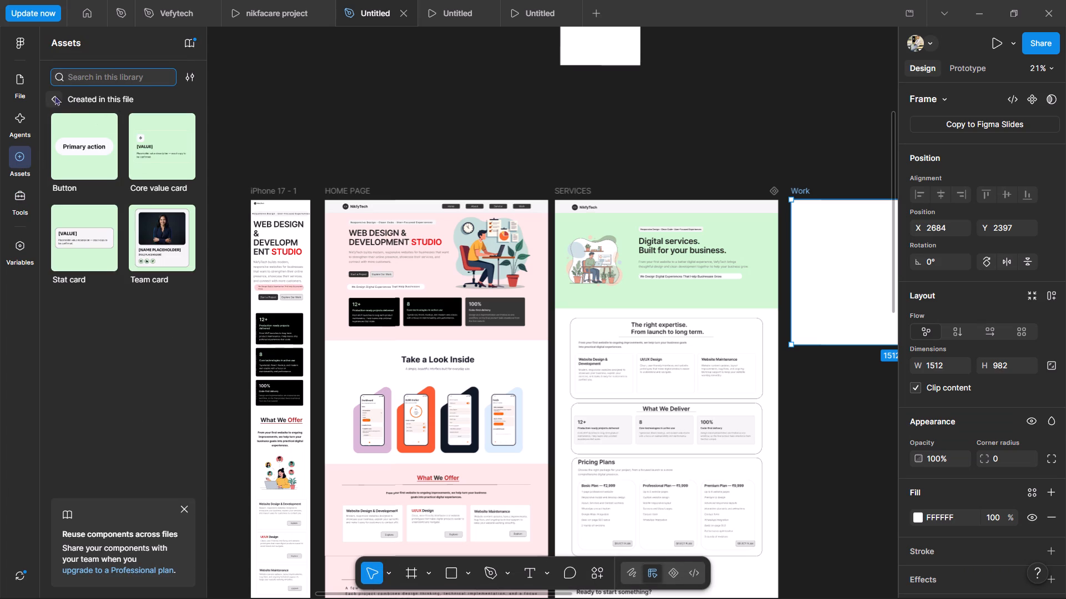
left_click(54, 95)
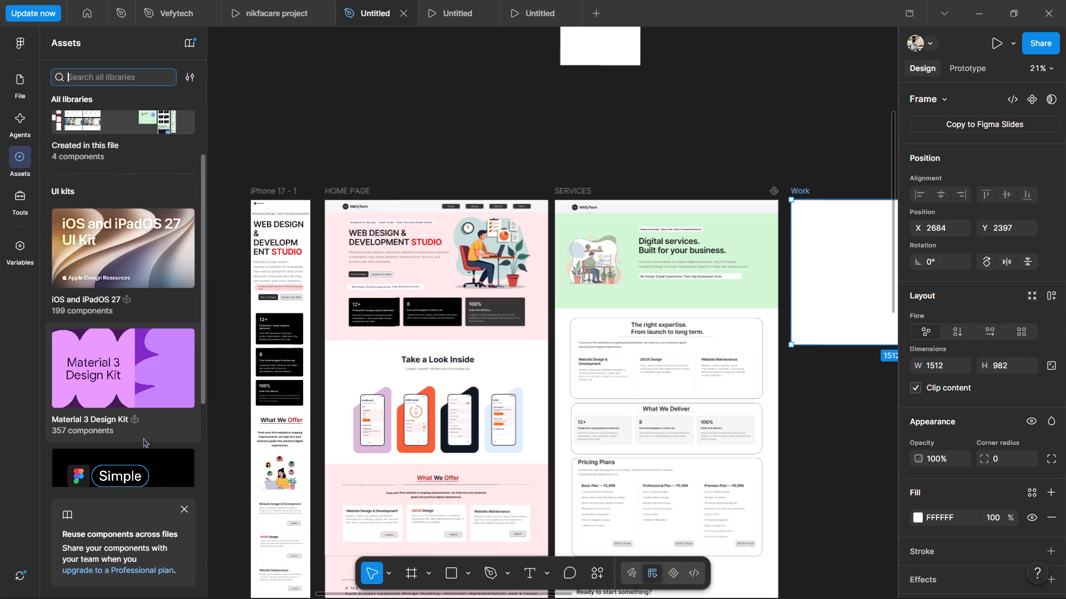
scroll(143, 438, "down", 6)
left_click(143, 407)
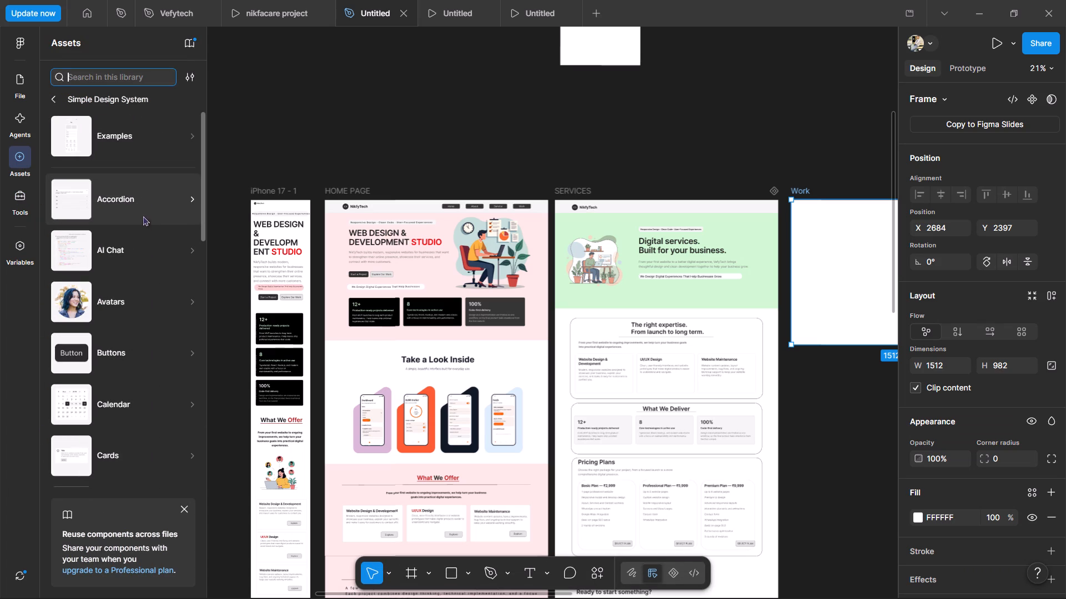
scroll(145, 168, "down", 8)
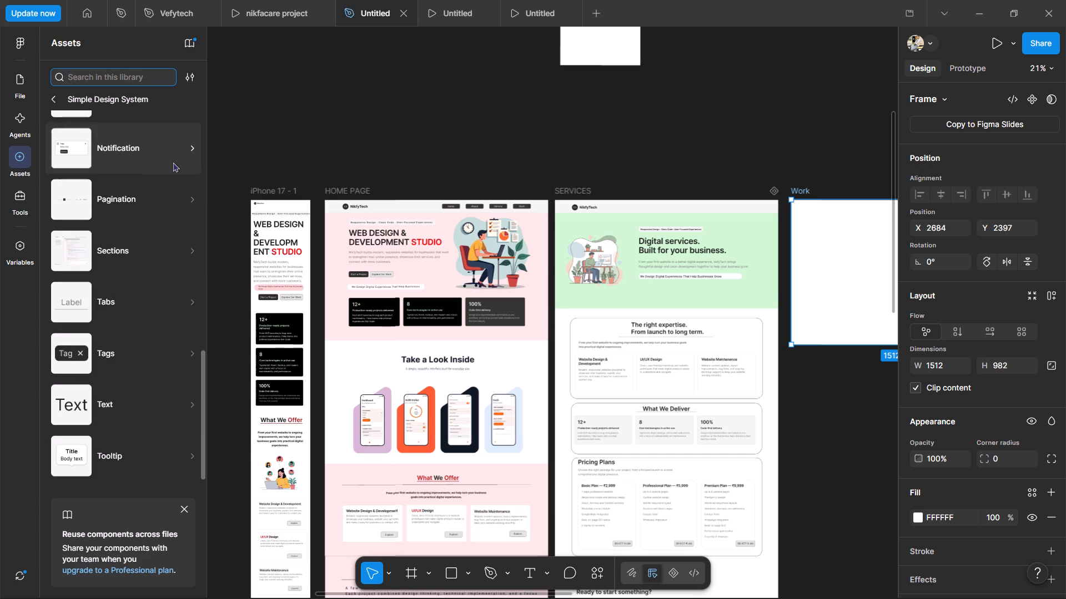
left_click(305, 133)
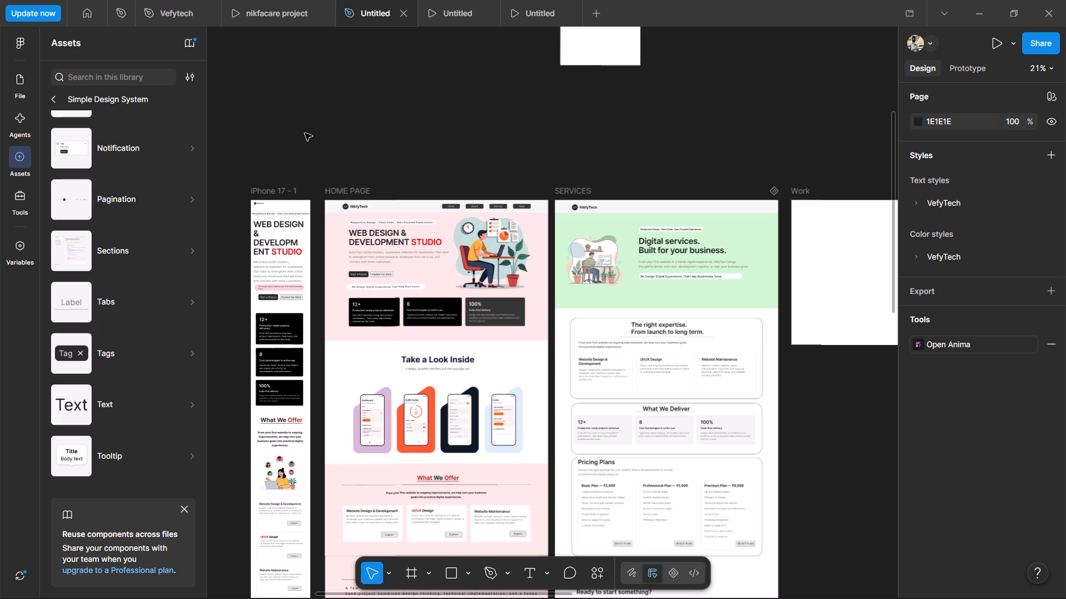
left_click(354, 167)
Delete the Home, About, Services and Work links and the Contact and Start project buttons from the About Us / Desktop header.
scroll(425, 126, "left", 3)
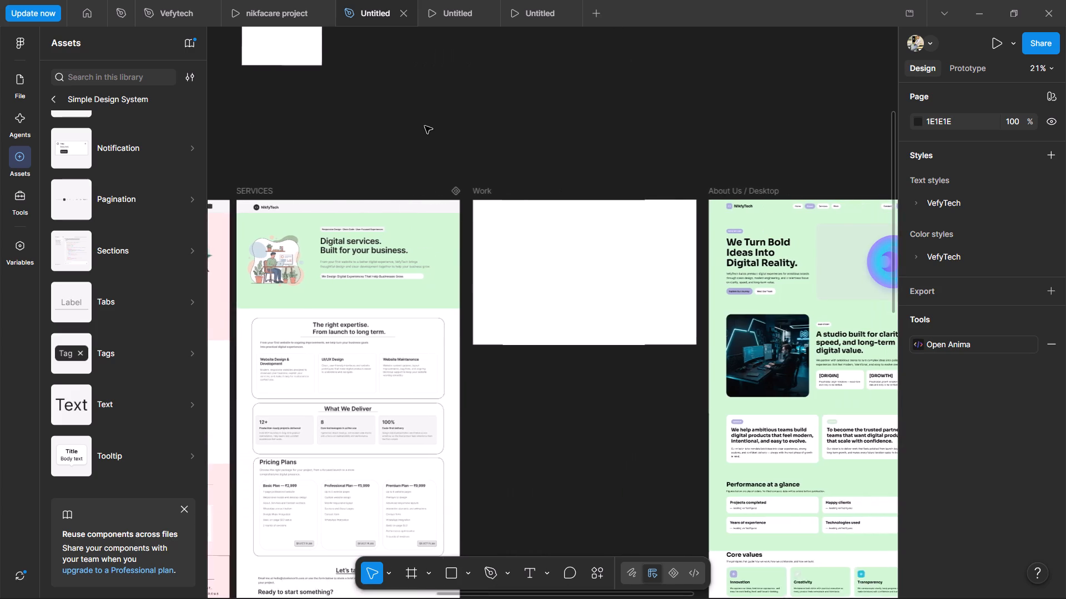
scroll(425, 126, "left", 5)
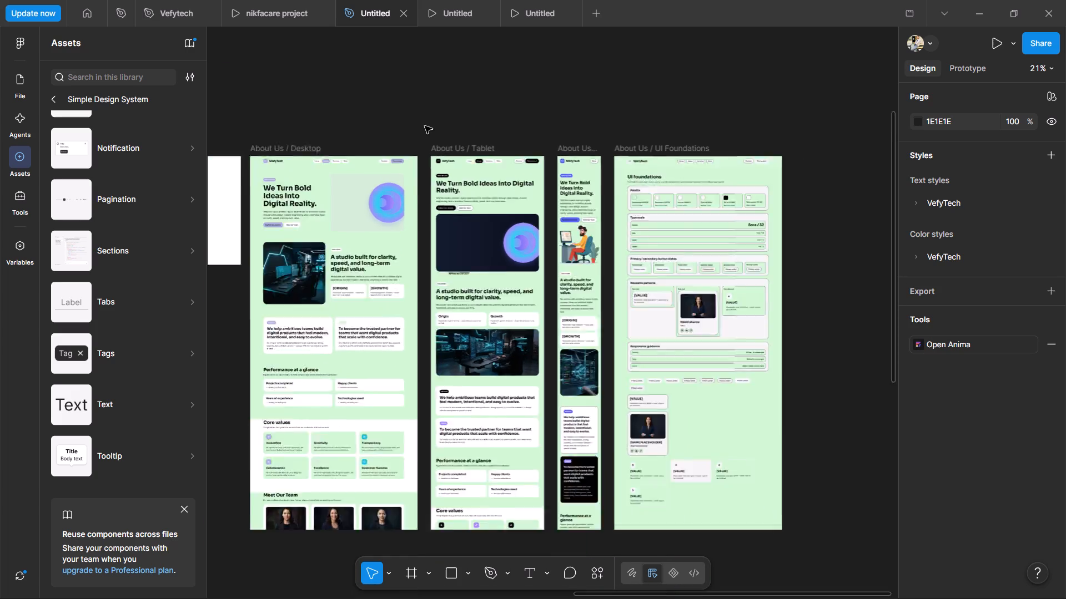
scroll(425, 126, "up", 1)
scroll(425, 126, "right", 2)
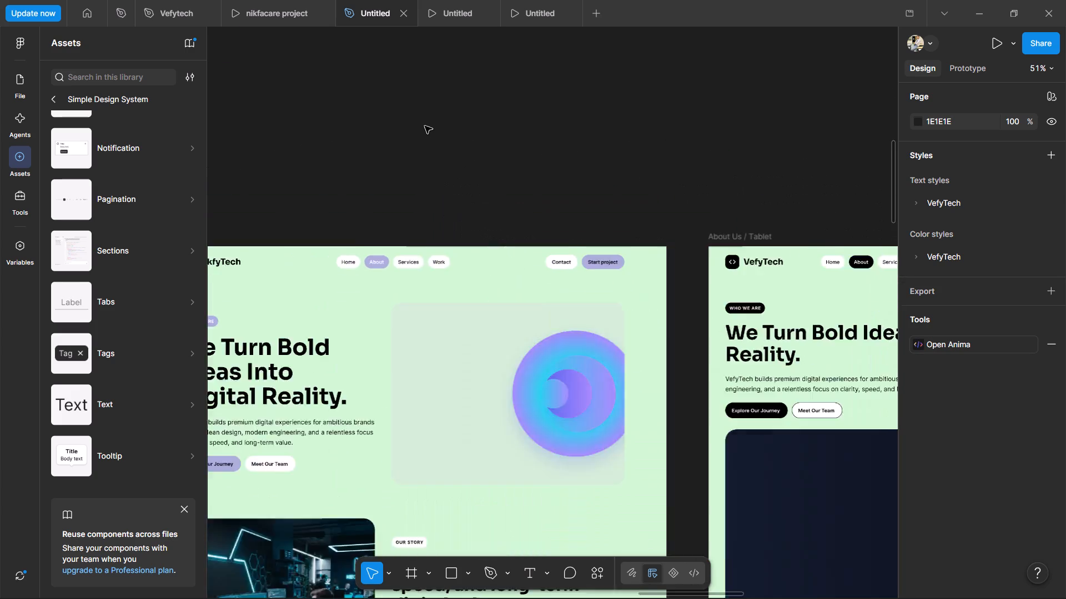
scroll(425, 126, "right", 1)
scroll(425, 126, "left", 1)
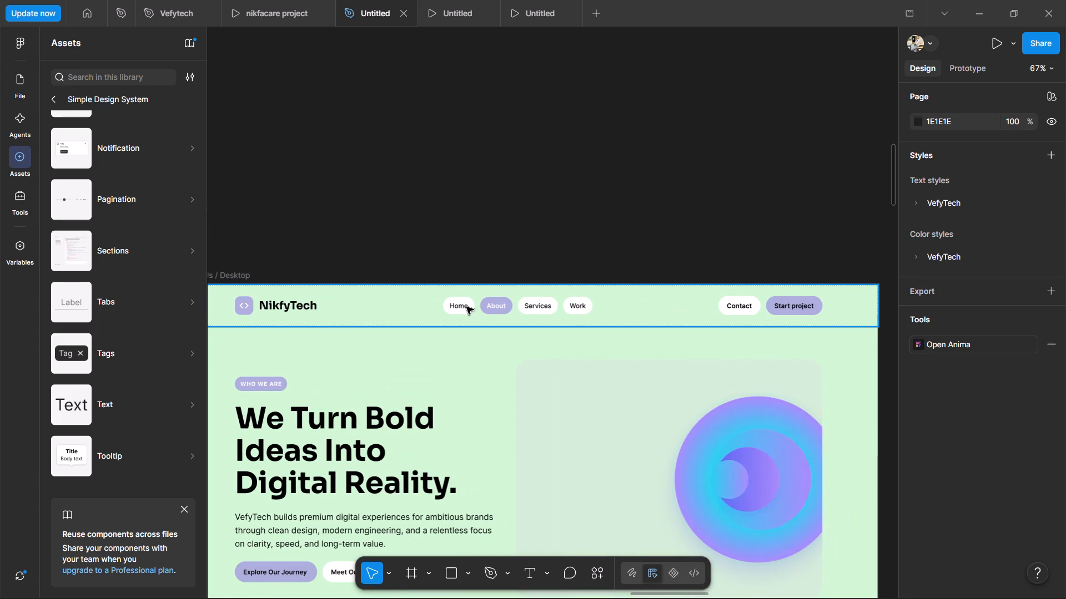
triple_click(466, 307)
key("BackSpace")
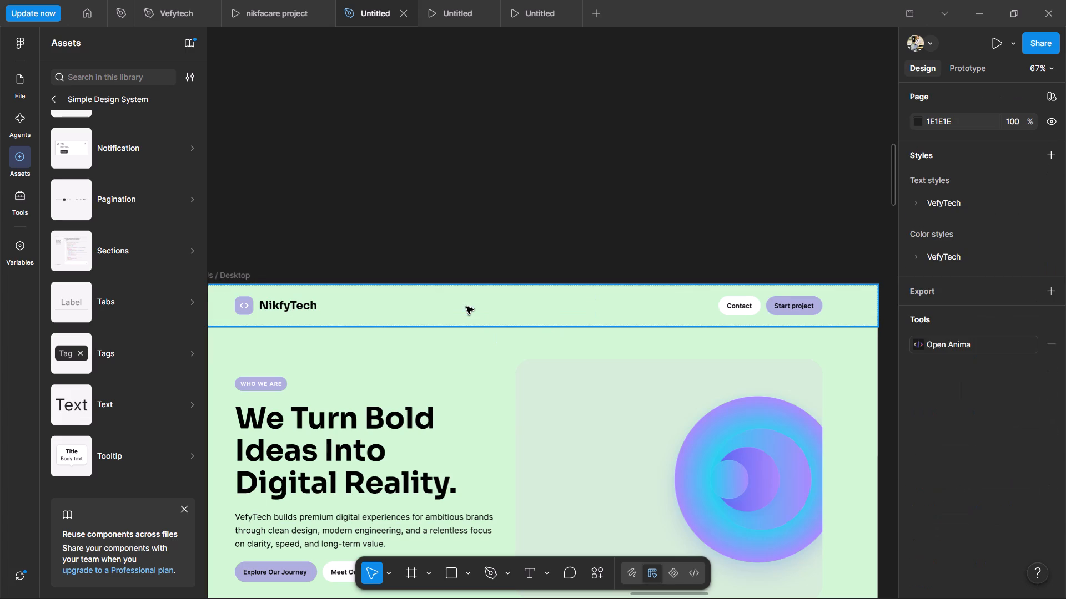
double_click(764, 305)
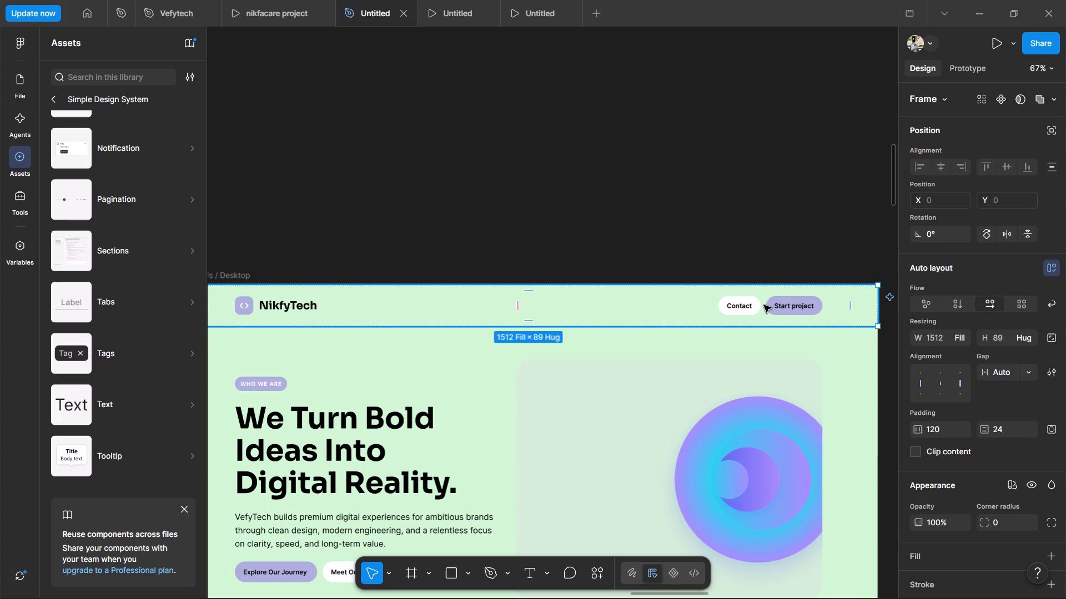
double_click(764, 305)
key("BackSpace")
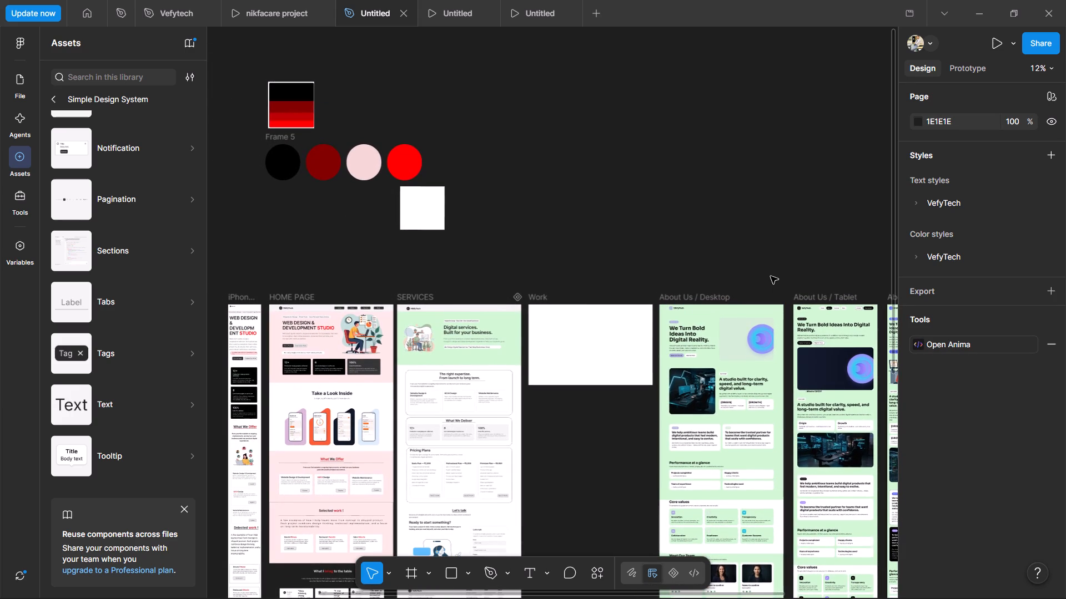
Shrink the HOME PAGE hero illustration of the man at the desk to about 569 × 569 so it clears the header.
double_click(354, 309)
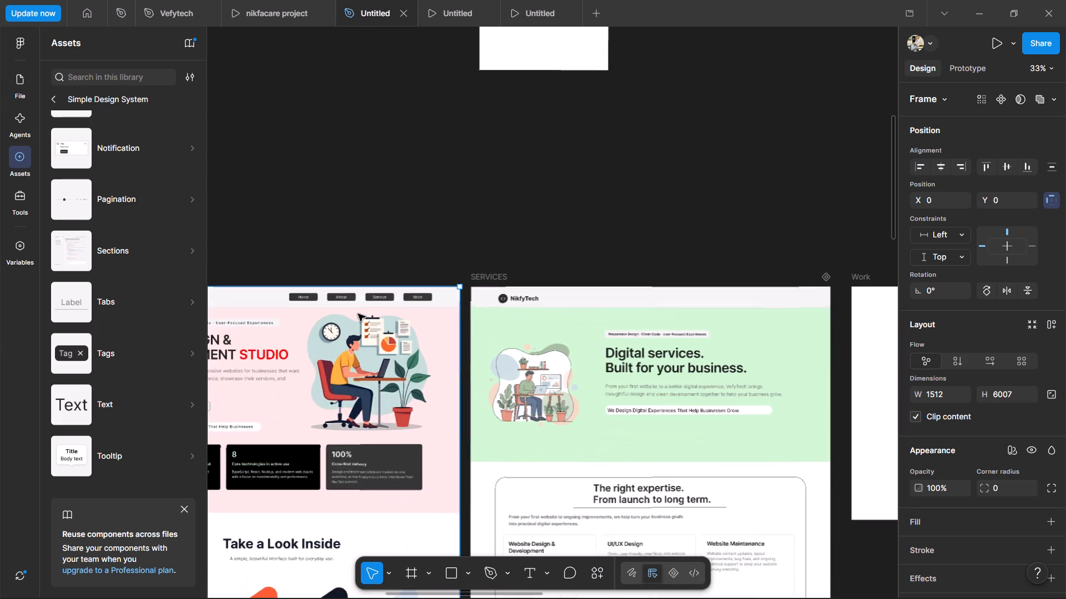
double_click(345, 297)
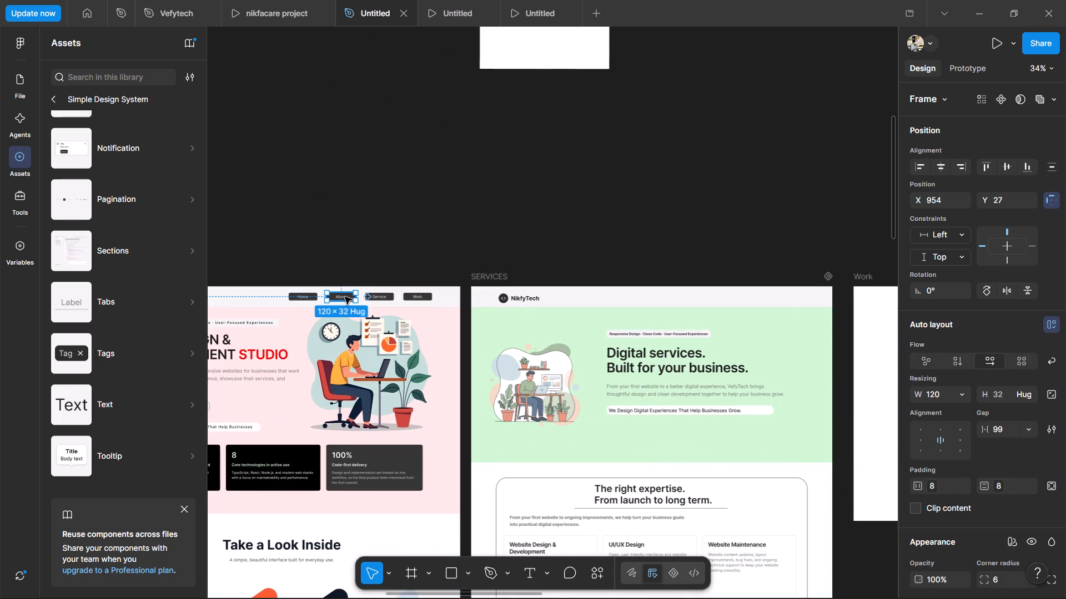
left_click(460, 241)
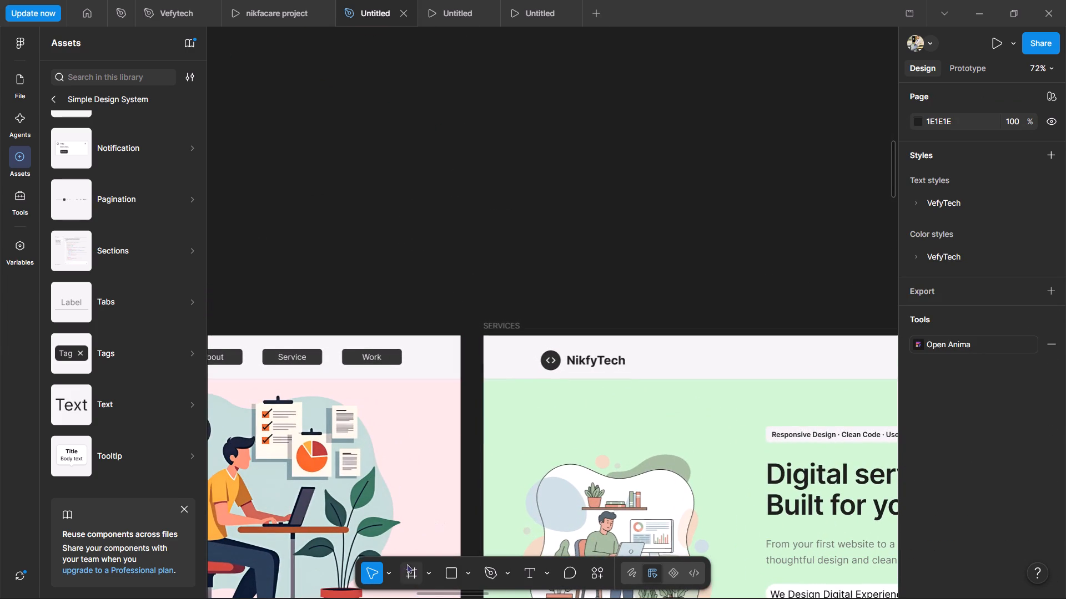
left_click(393, 486)
scroll(393, 486, "down", 1)
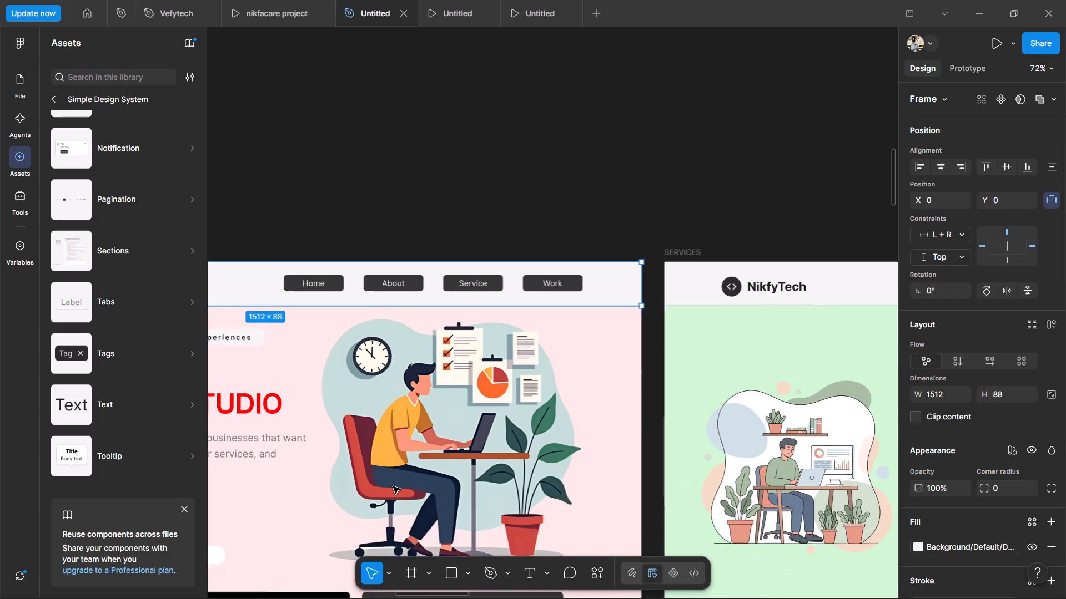
scroll(393, 486, "down", 2)
double_click(451, 397)
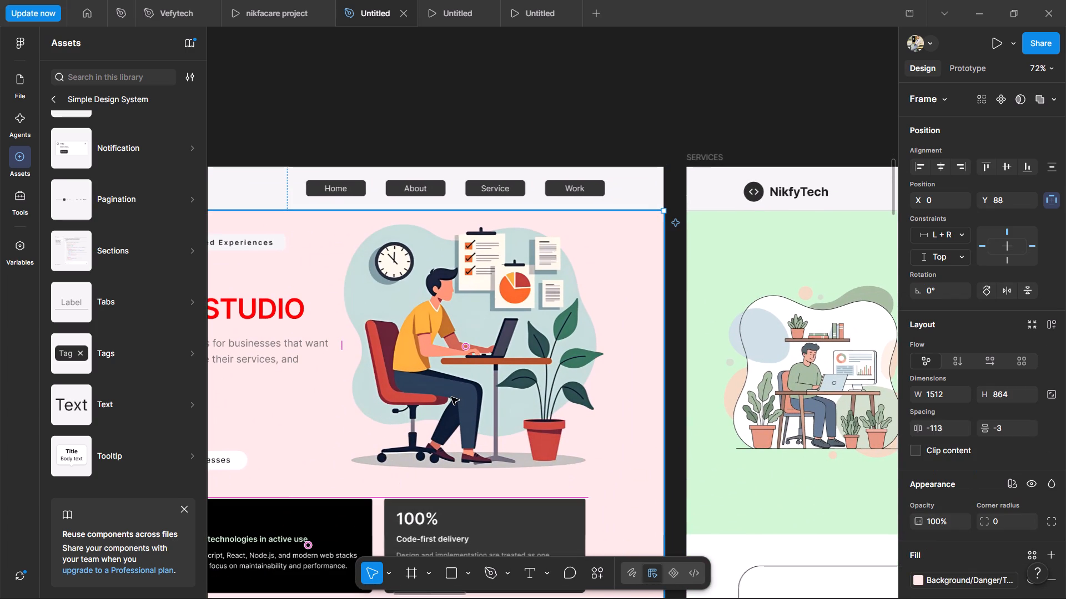
double_click(471, 374)
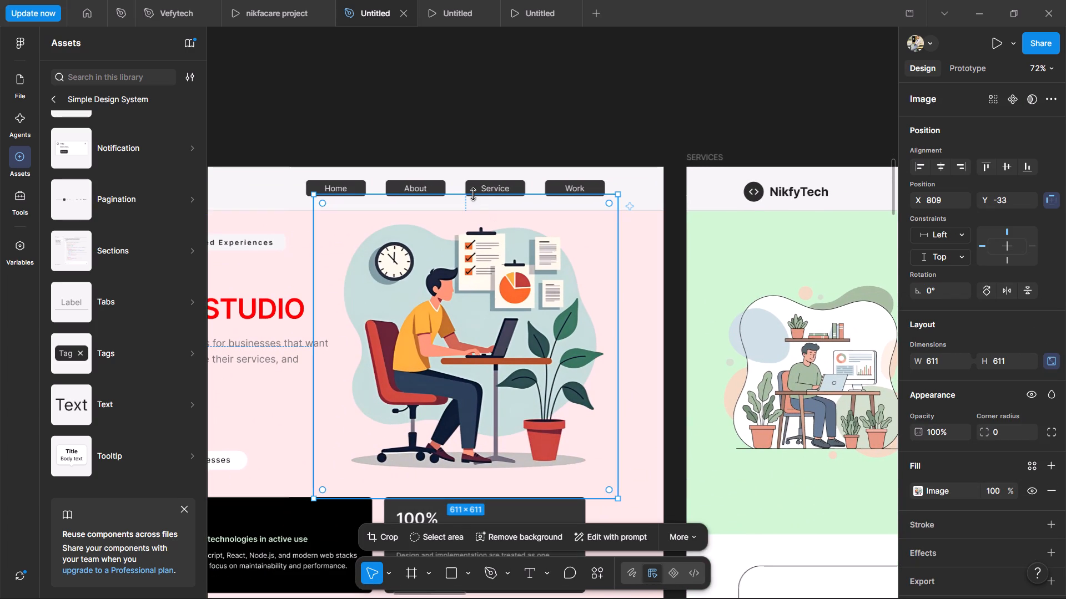
left_click_drag(473, 195, 471, 215)
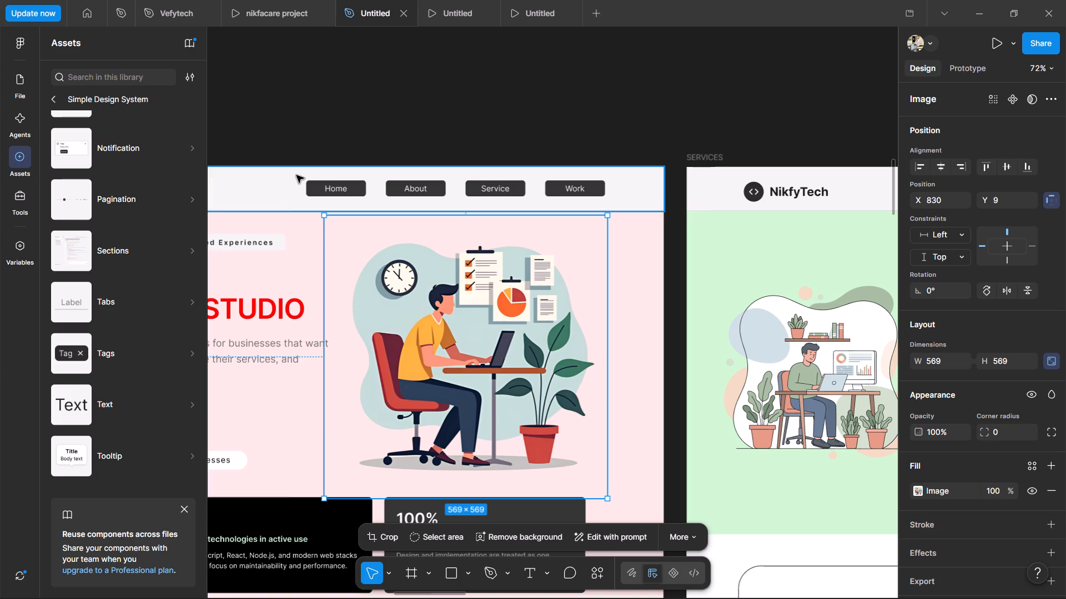
Group the Home, About, Service and Work buttons in the HOME PAGE header into one horizontal auto layout frame.
left_click_drag(296, 175, 507, 206, "ctrl")
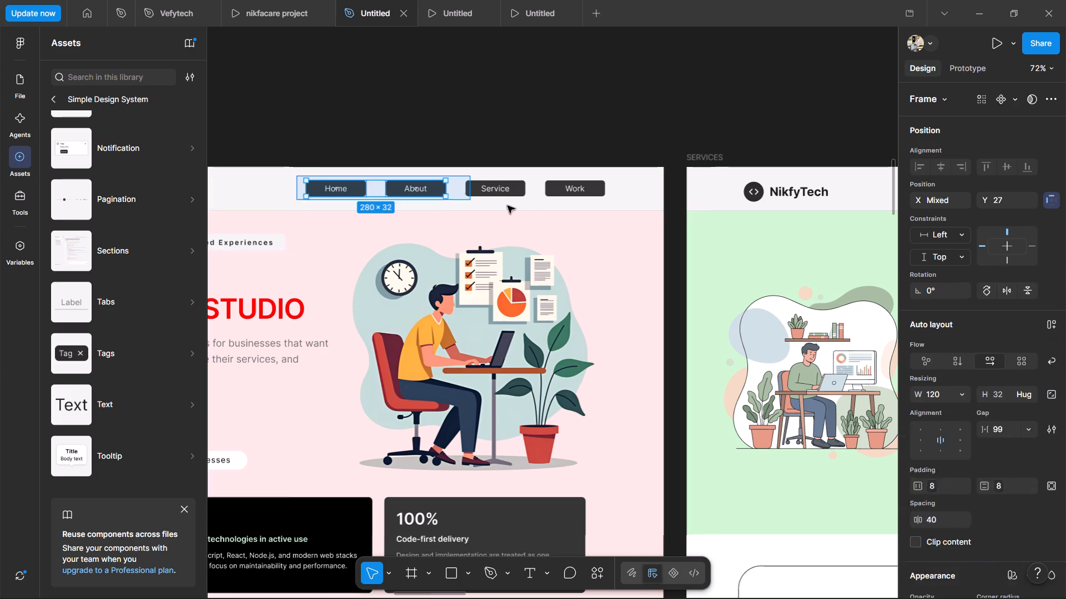
left_click_drag(507, 206, 629, 201, "ctrl")
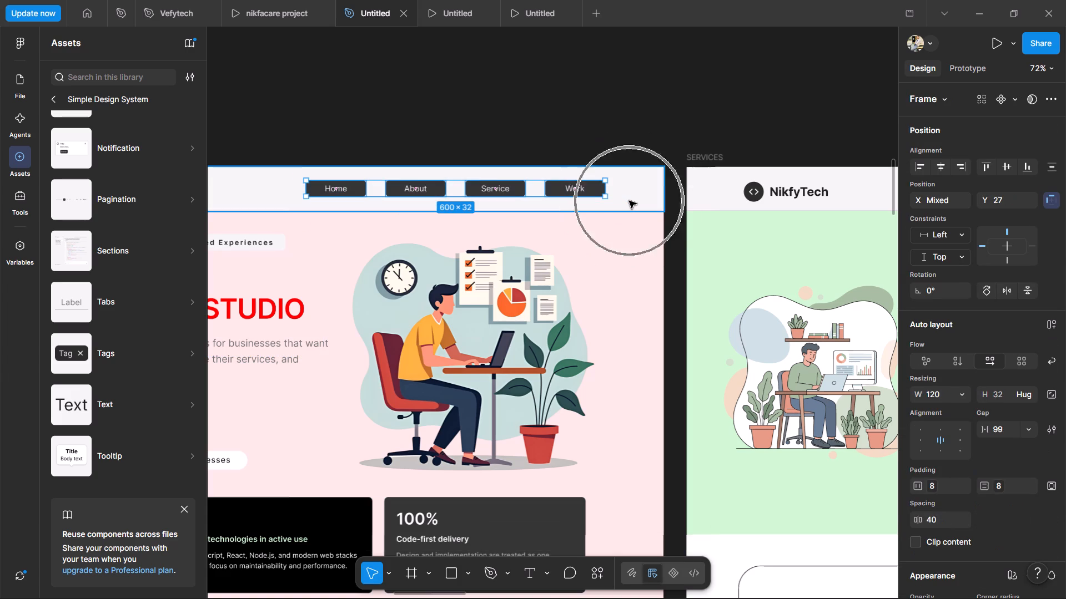
left_click(1052, 319)
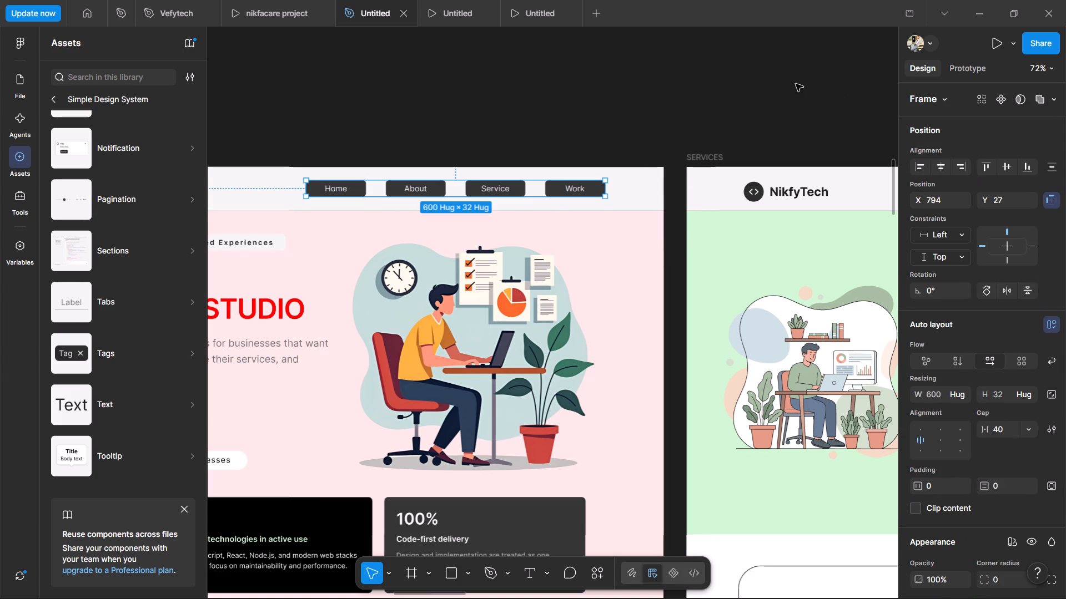